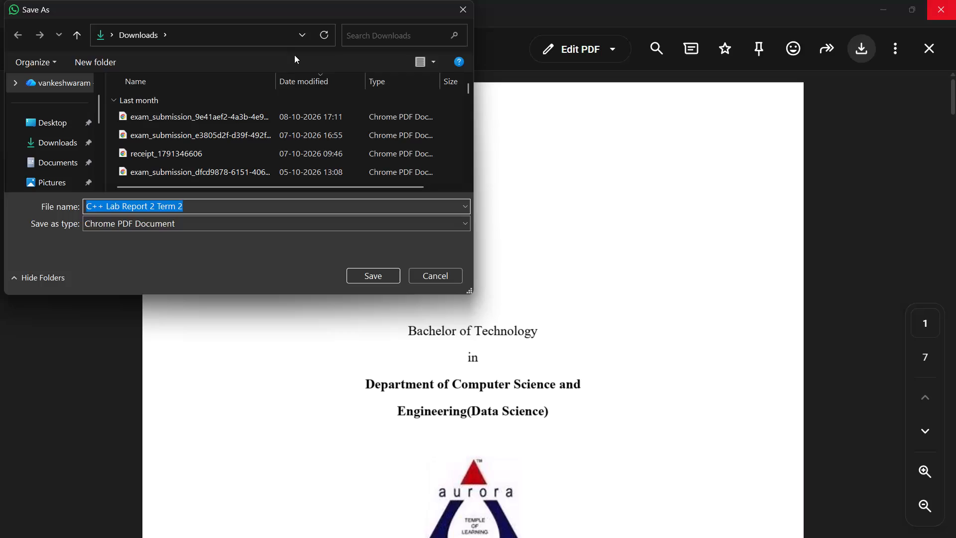
Choose the pinned "2nd 2 term" folder as the save location for the lab report PDF.
left_click(67, 138)
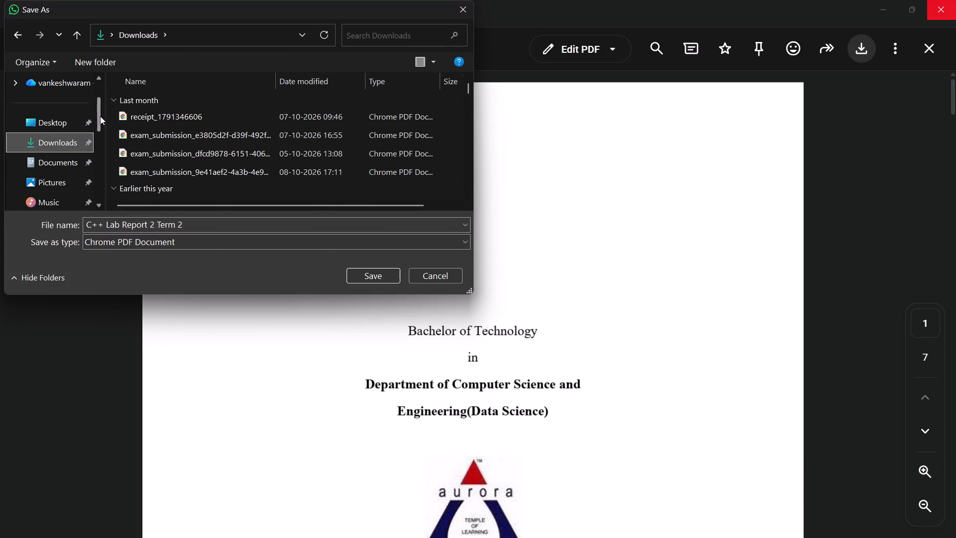
left_click_drag(98, 114, 100, 114)
left_click_drag(100, 114, 107, 129)
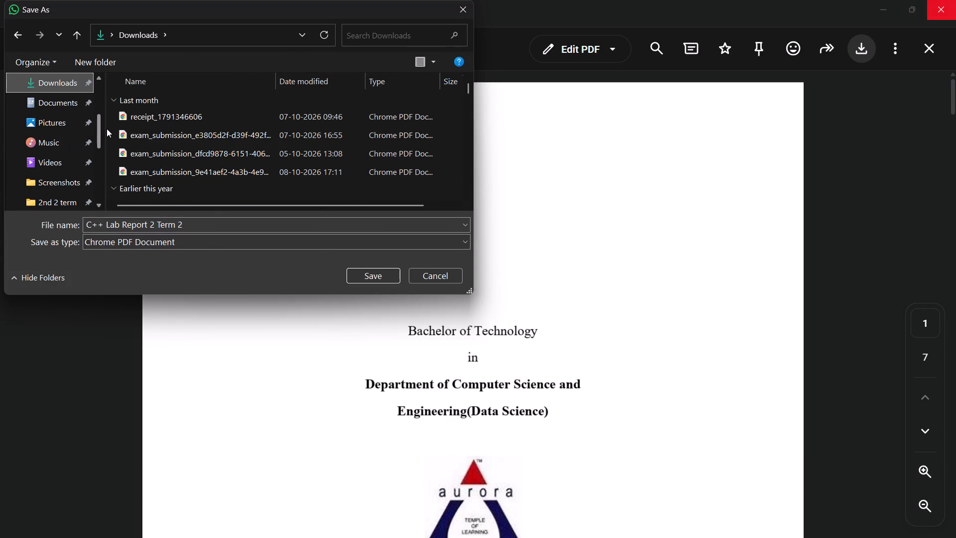
left_click_drag(107, 129, 106, 148)
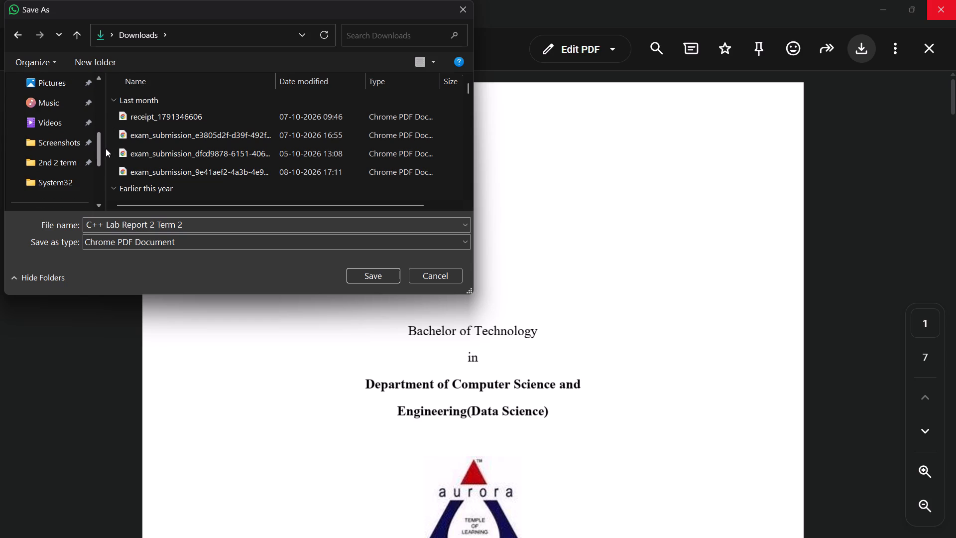
left_click_drag(106, 148, 102, 143)
left_click(51, 178)
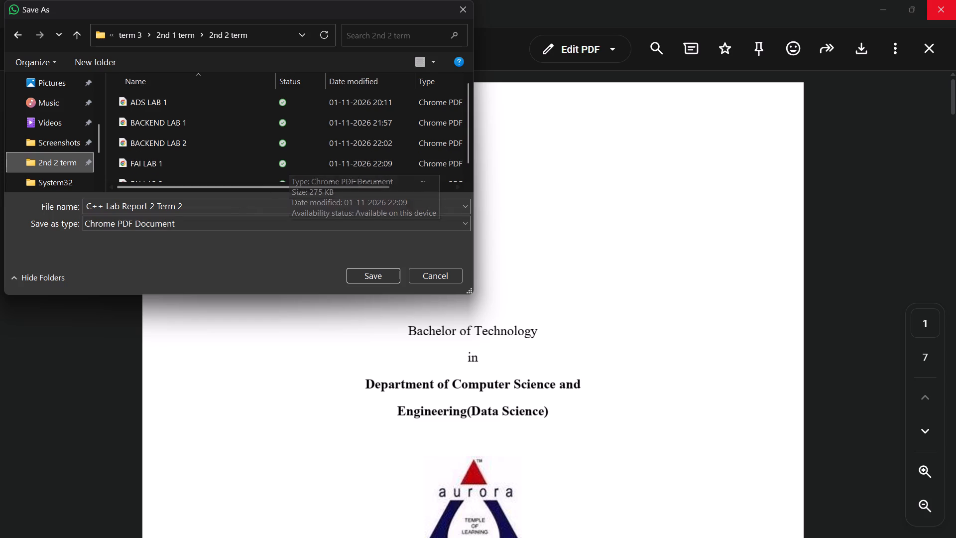
Replace the suggested file name of the PDF with "ADS LAB 2".
left_click_drag(148, 208, 58, 213)
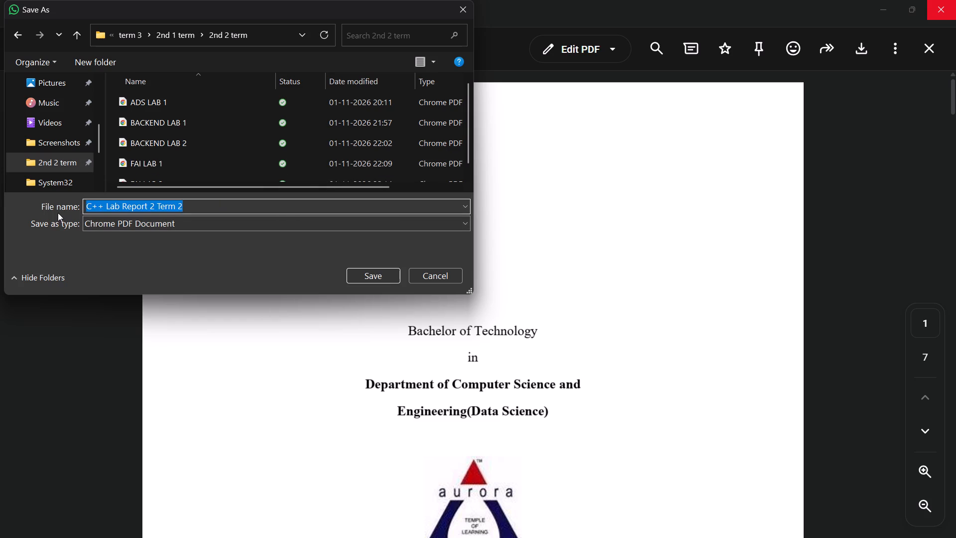
key("BackSpace")
key("a")
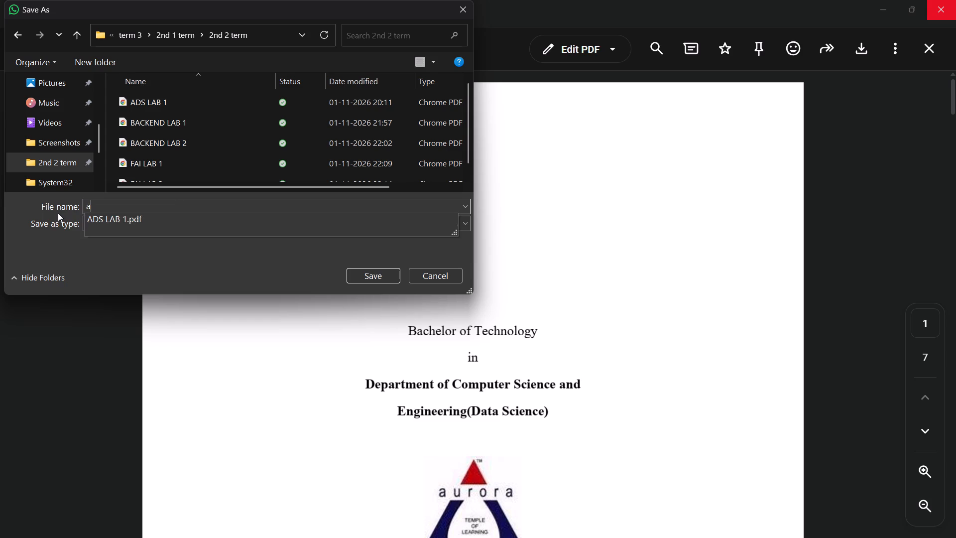
key("BackSpace")
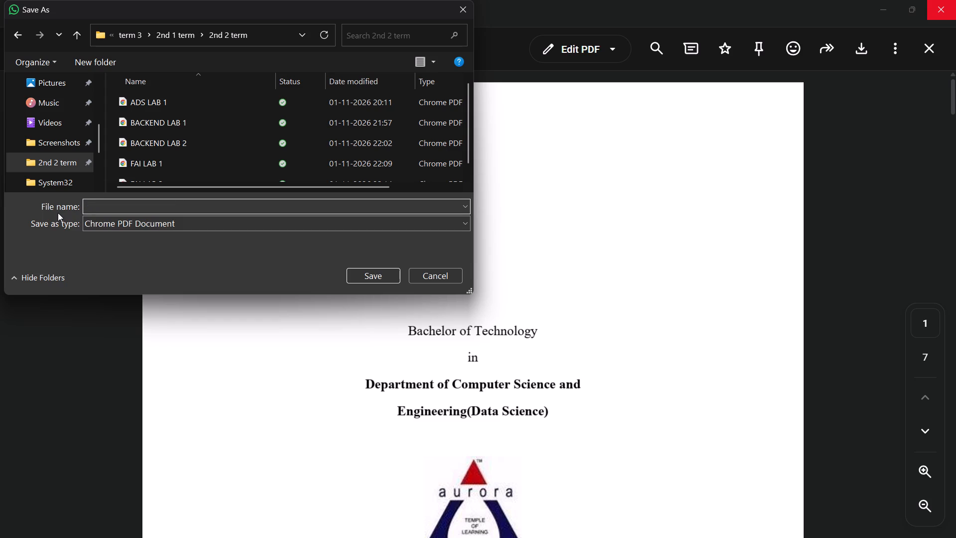
type("ADS")
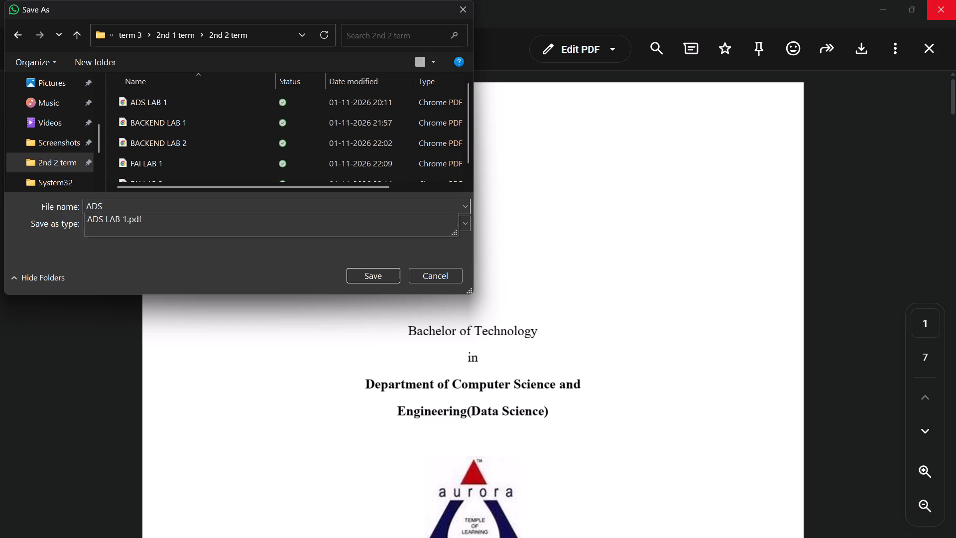
key("space")
type("LA")
type("B 2")
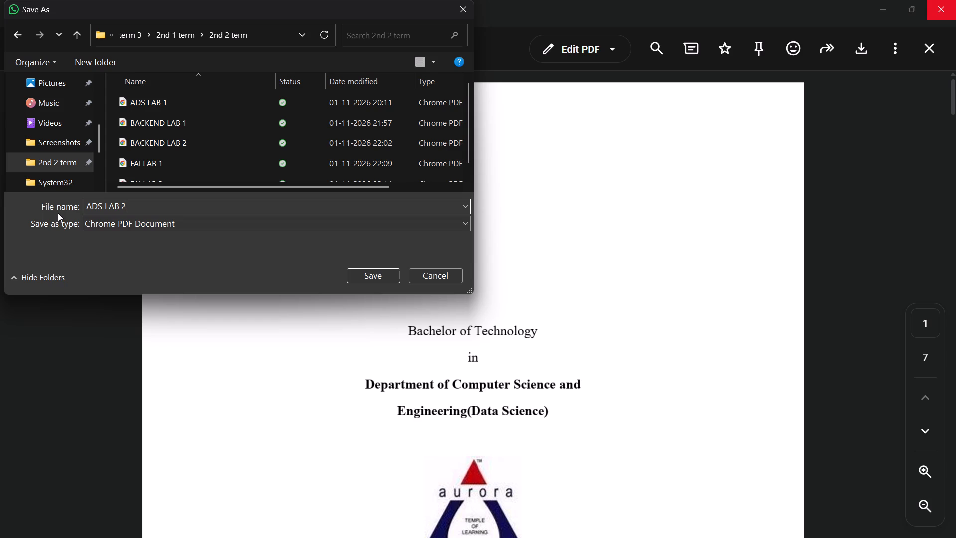
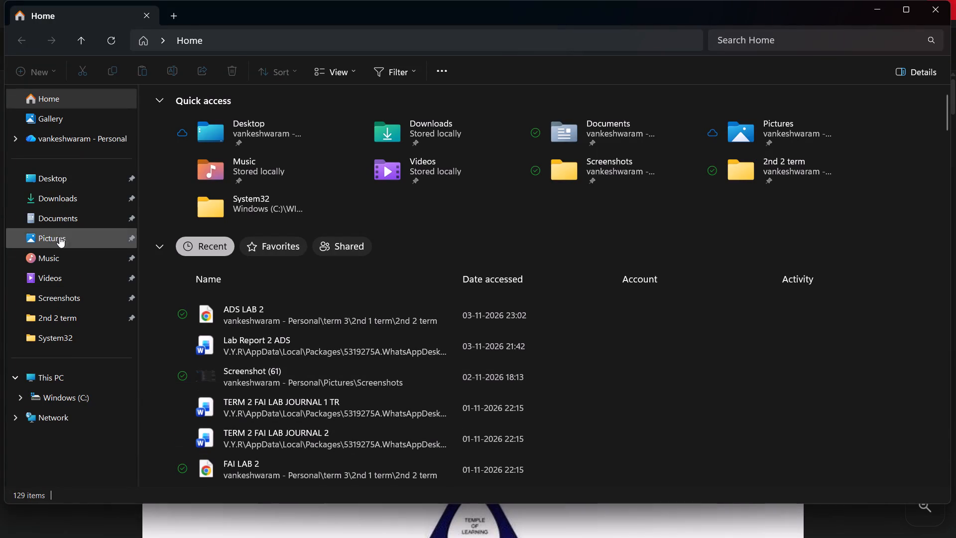
Open the "2nd 2 term" folder, check the file size of the ADS LAB 2 PDF and copy that file.
left_click(103, 326)
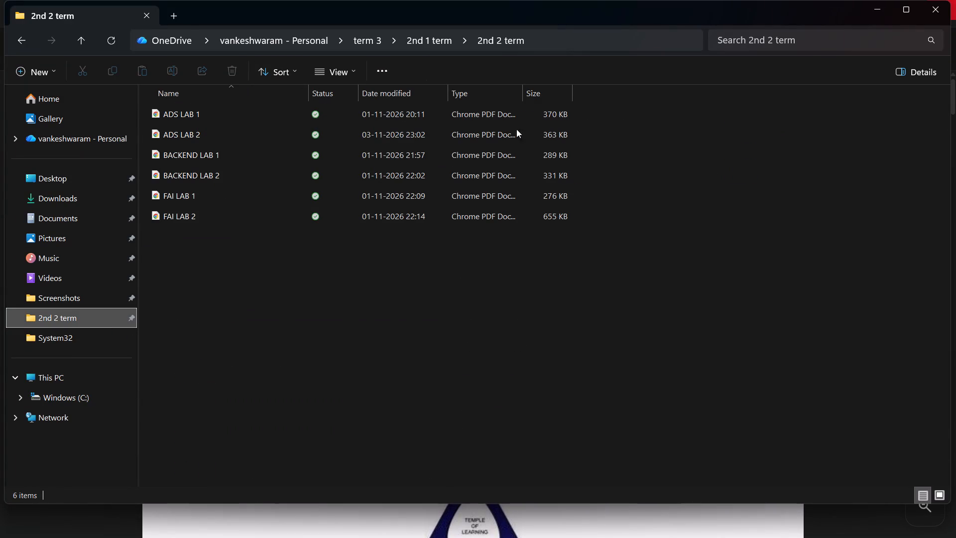
left_click(595, 135)
left_click_drag(595, 135, 595, 135)
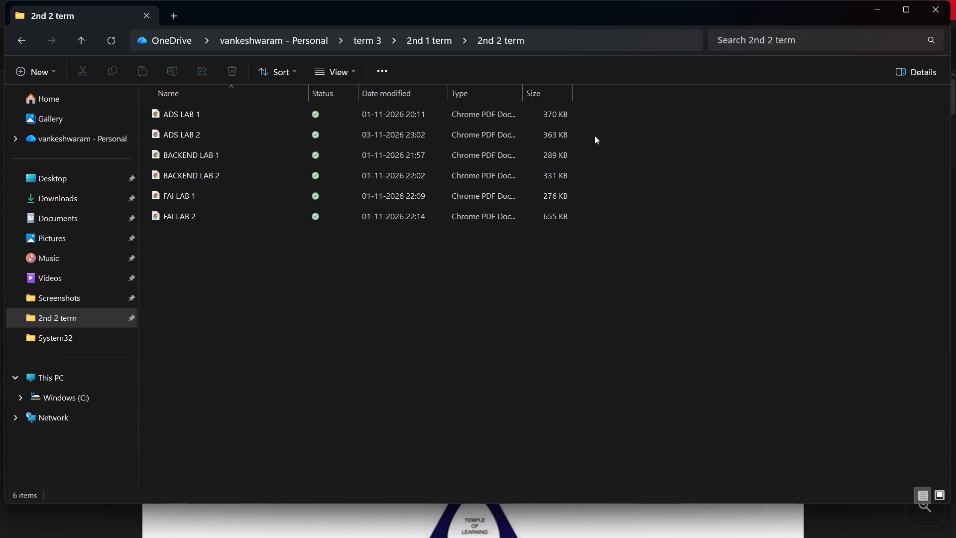
left_click_drag(595, 135, 605, 137)
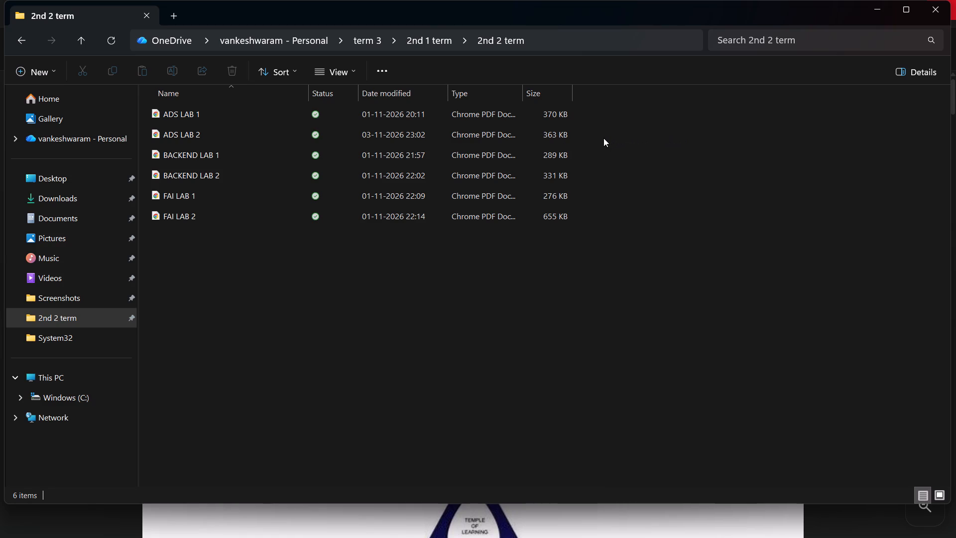
left_click(603, 138)
left_click_drag(603, 138, 593, 134)
left_click_drag(593, 134, 533, 132)
left_click(533, 132)
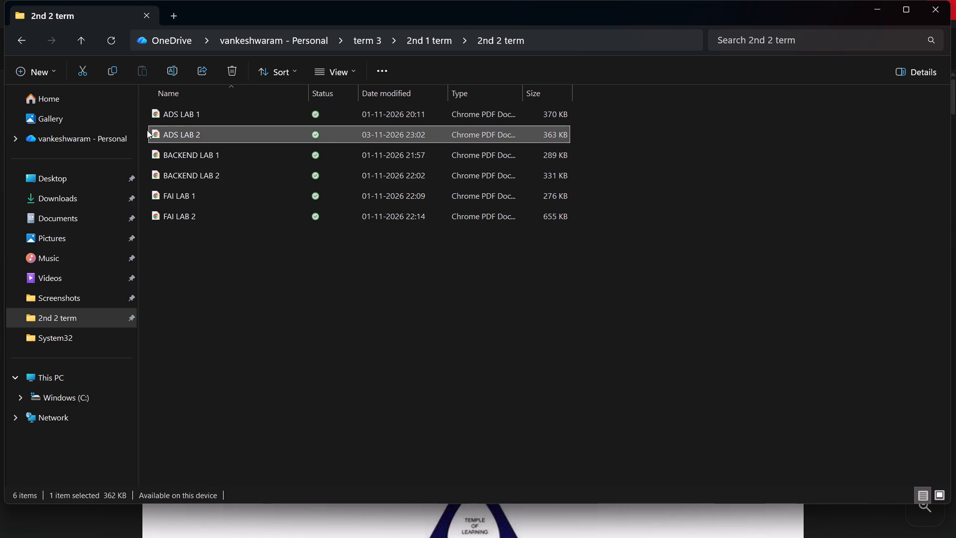
left_click(116, 67)
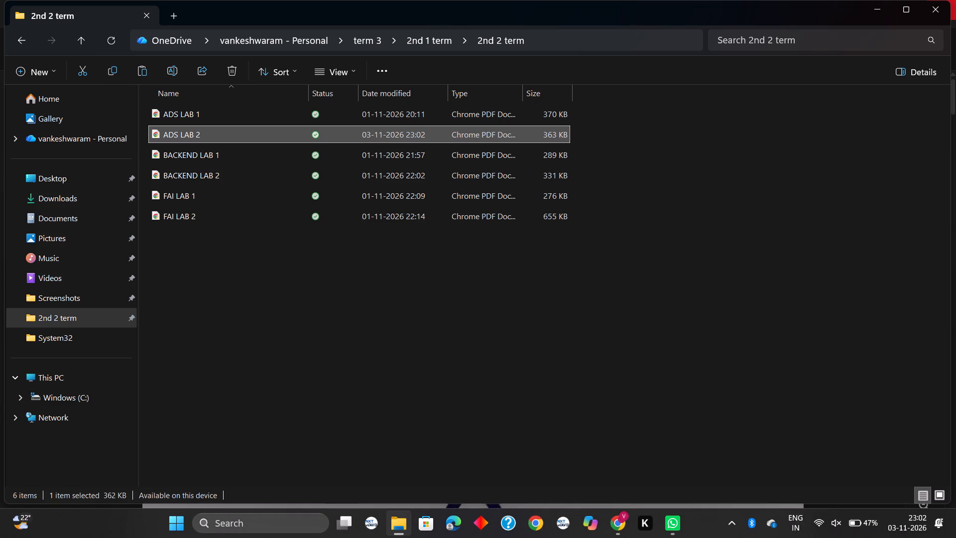
Switch to Chrome, search for "I LOVE PDF" in a new tab and open the iLovePDF website.
left_click(620, 535)
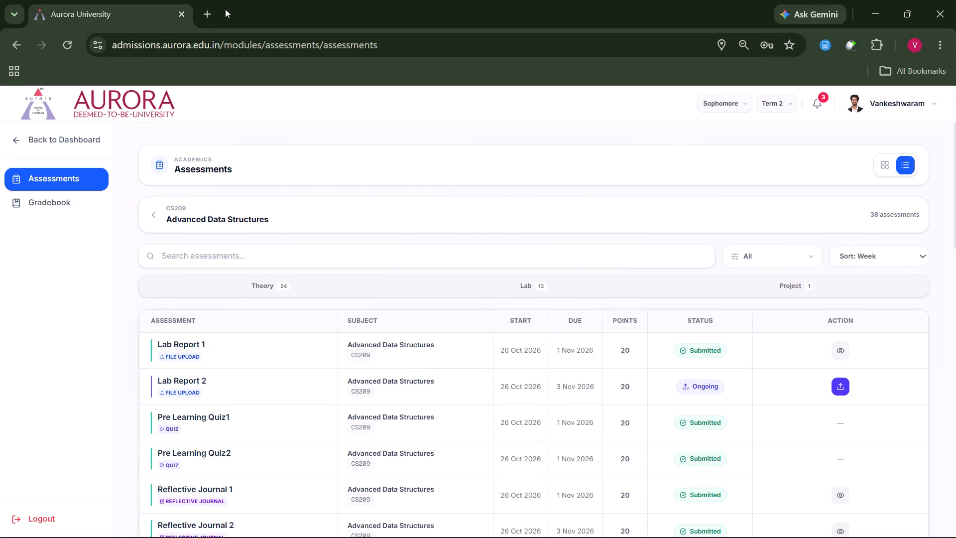
left_click(208, 11)
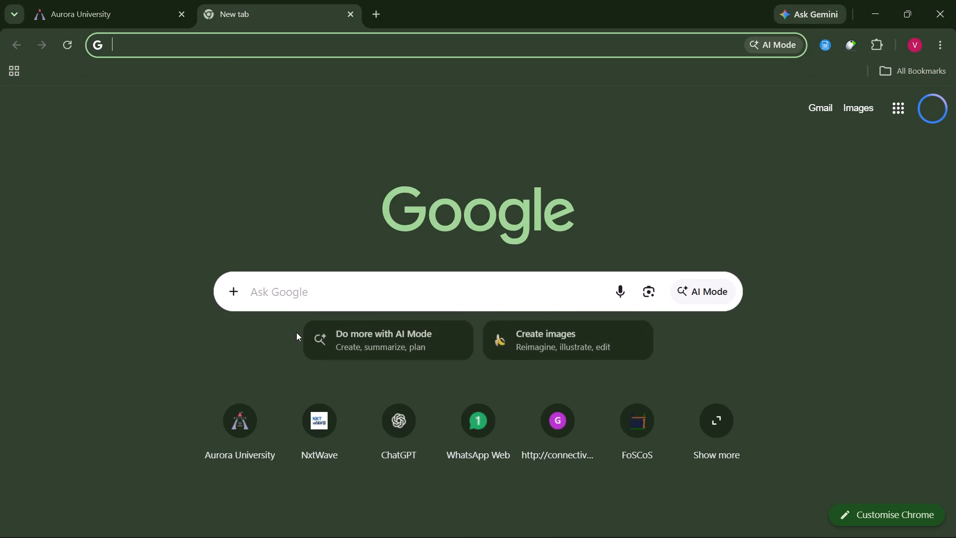
left_click(269, 303)
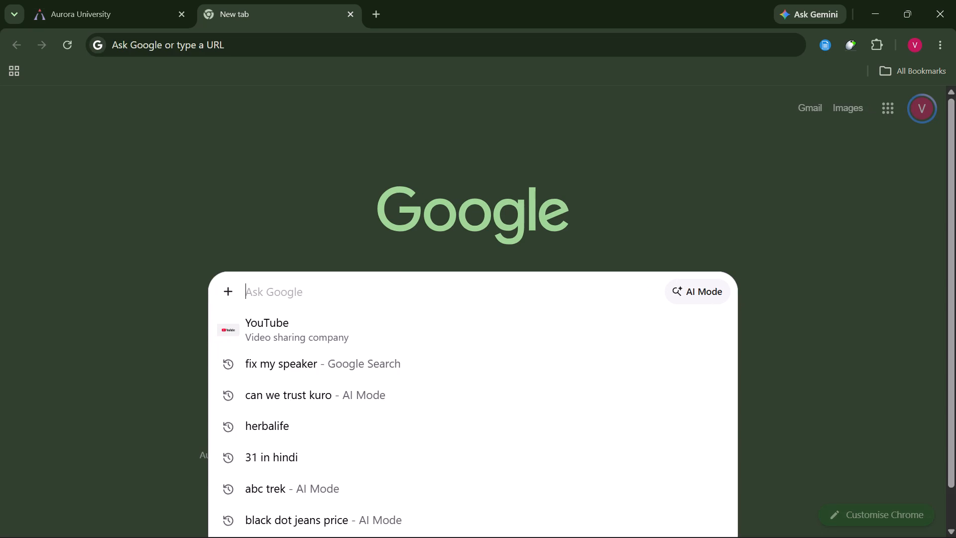
type("I LO")
type("VE")
key("space")
type("PD")
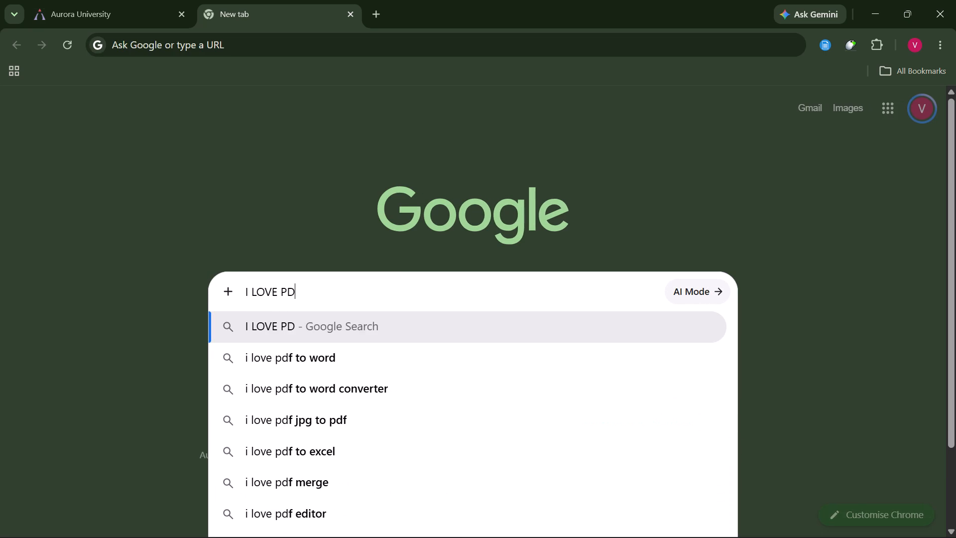
key("f")
key("Return")
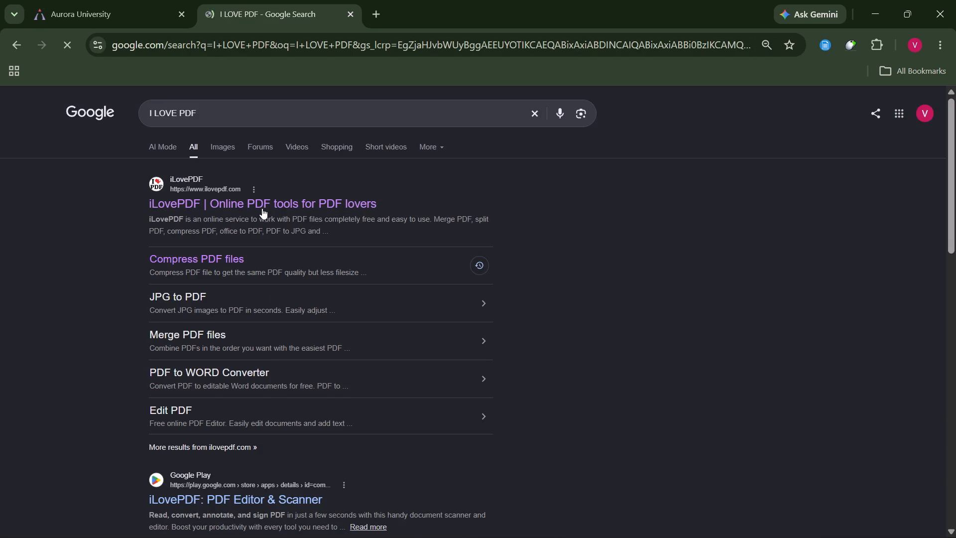
left_click(260, 197)
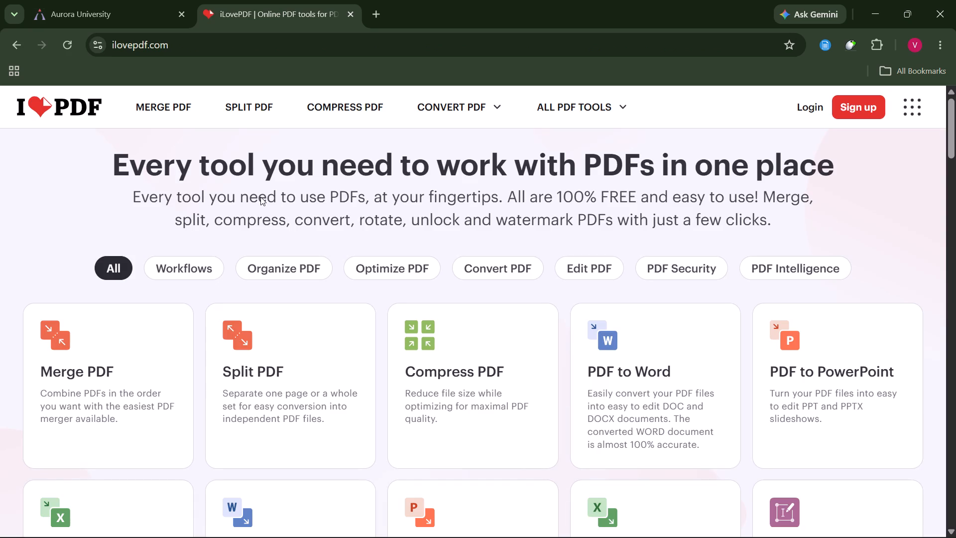
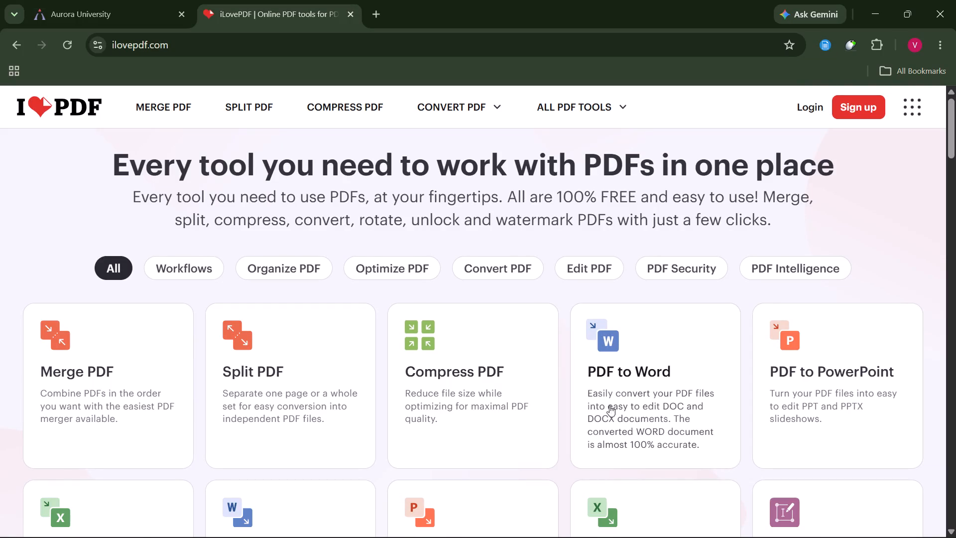
Convert the copied ADS LAB 2 PDF to Word with the No OCR option and download the converted document.
left_click(645, 404)
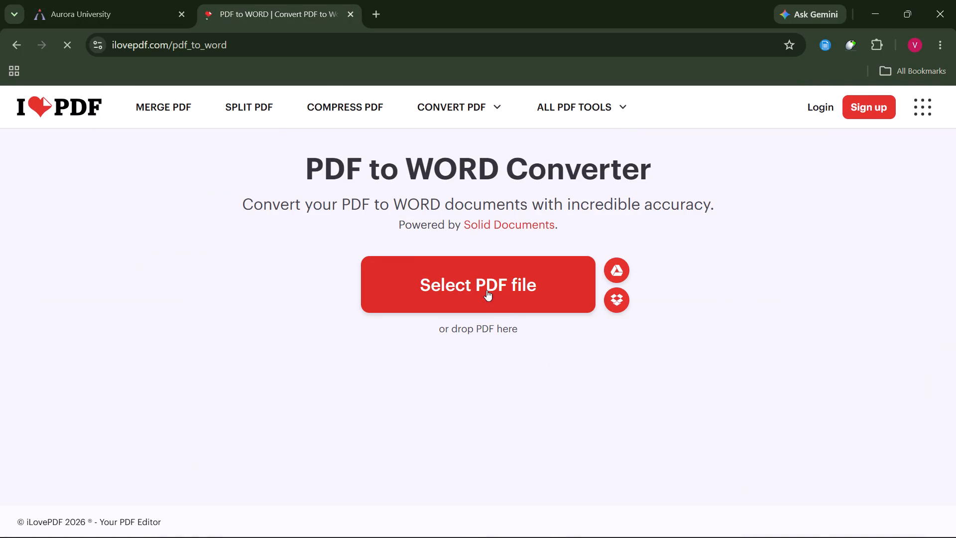
left_click(477, 284)
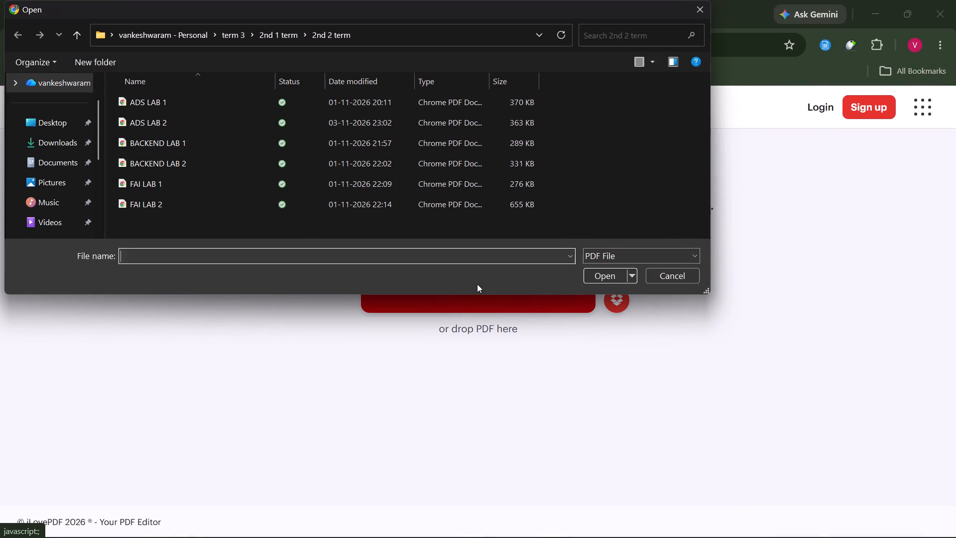
key("ctrl+v")
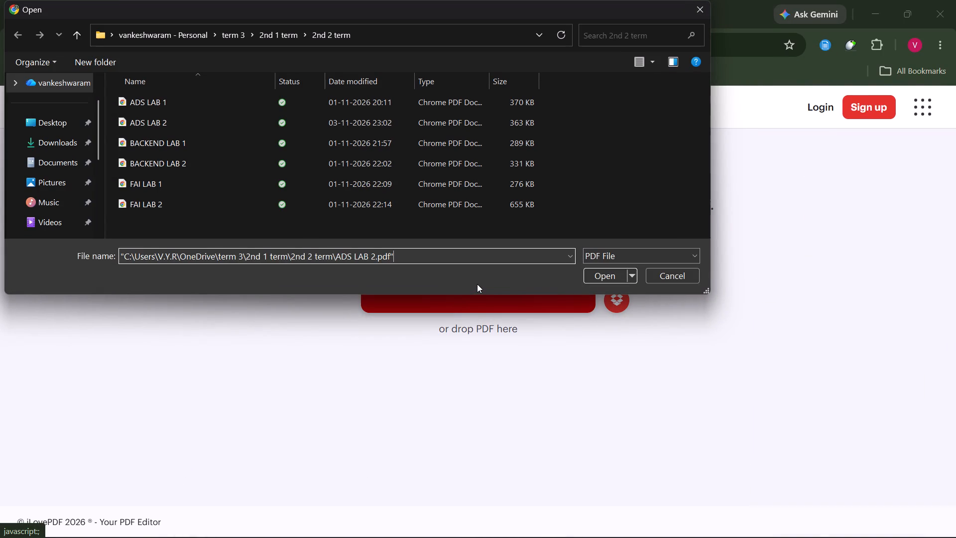
key("Return")
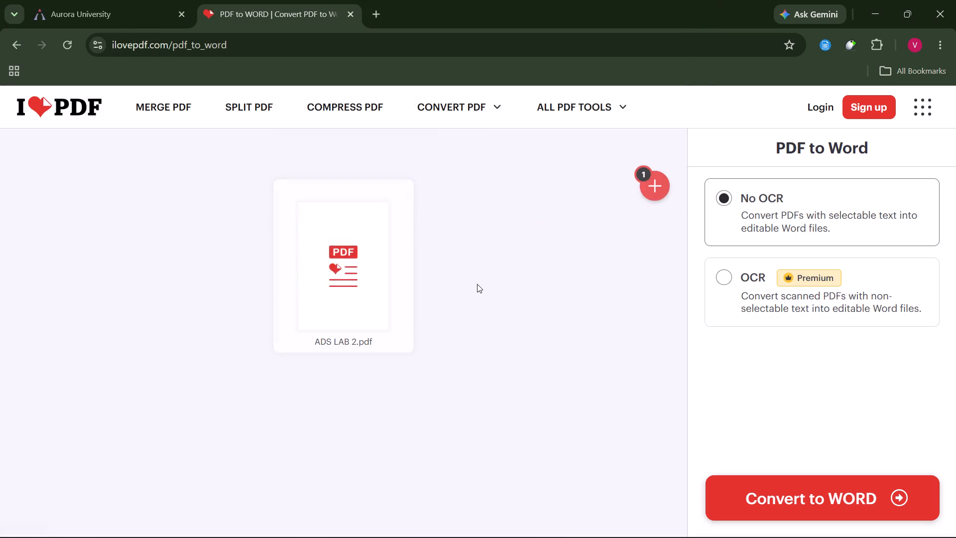
left_click(753, 498)
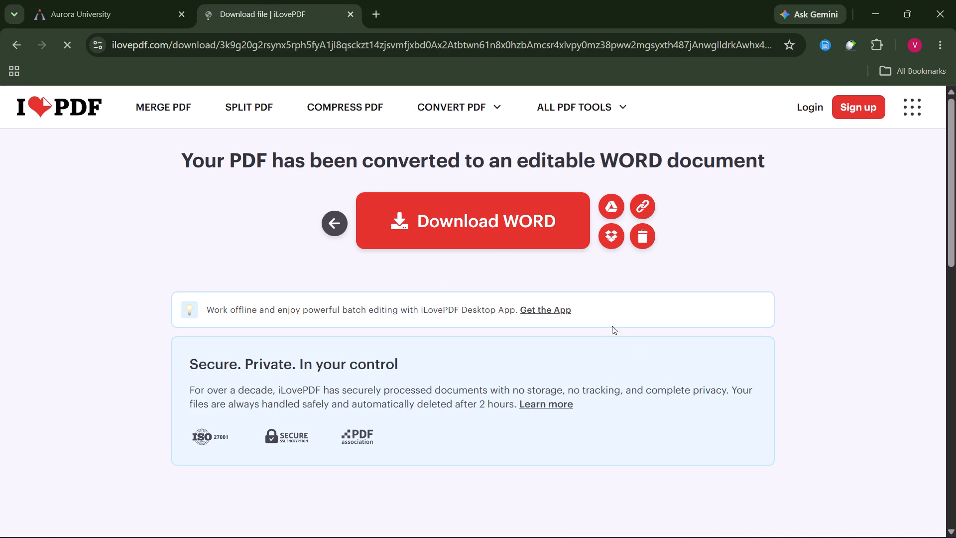
left_click(514, 239)
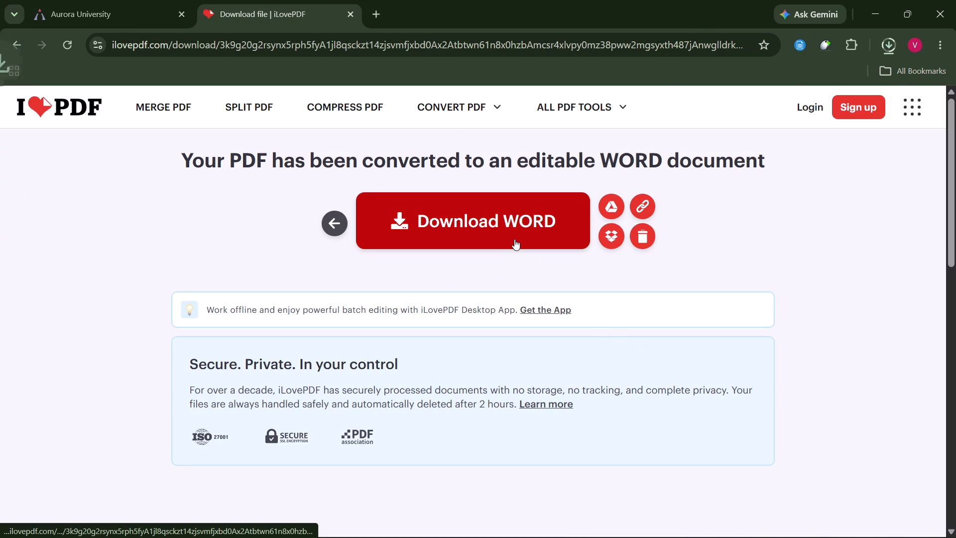
Open the downloaded ADS LAB 2 document in Word, enable editing and maximise the window.
double_click(797, 89)
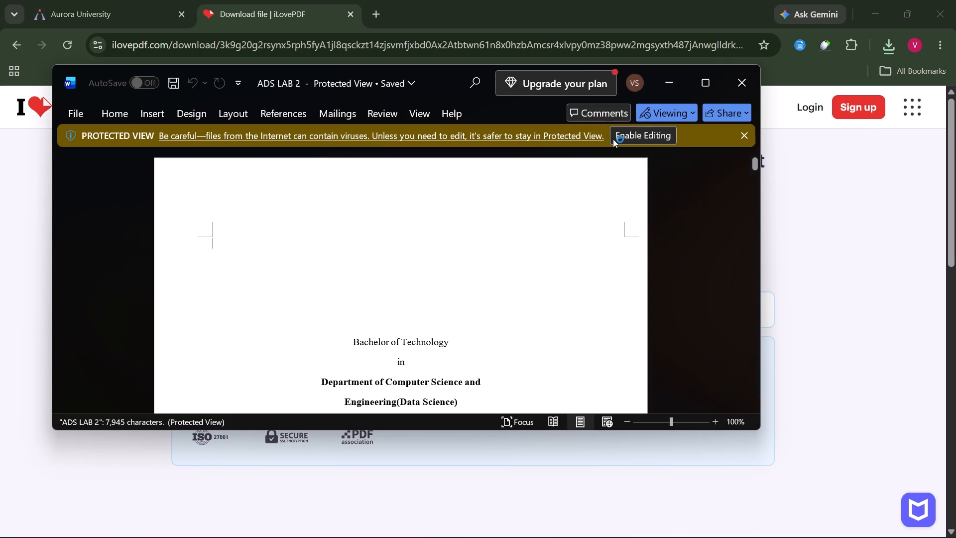
left_click(651, 134)
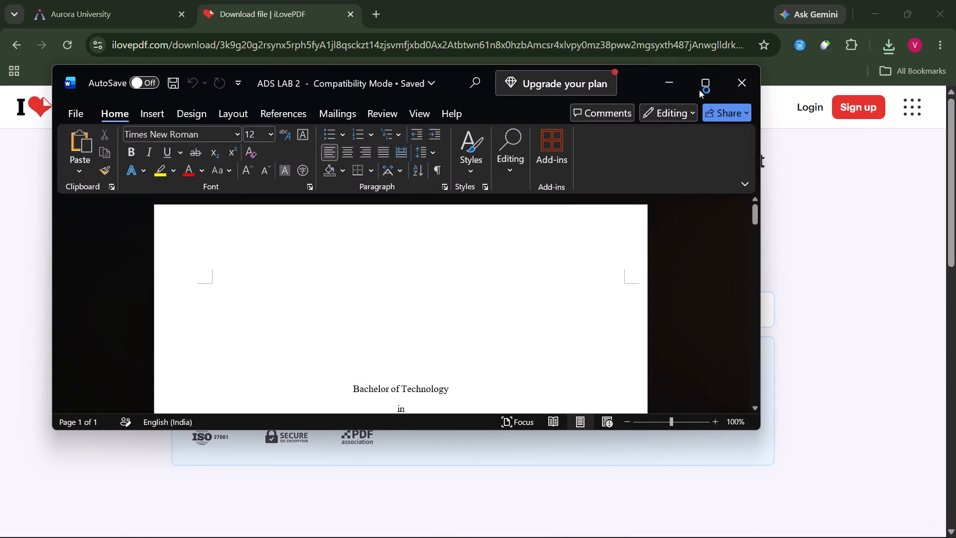
left_click(707, 82)
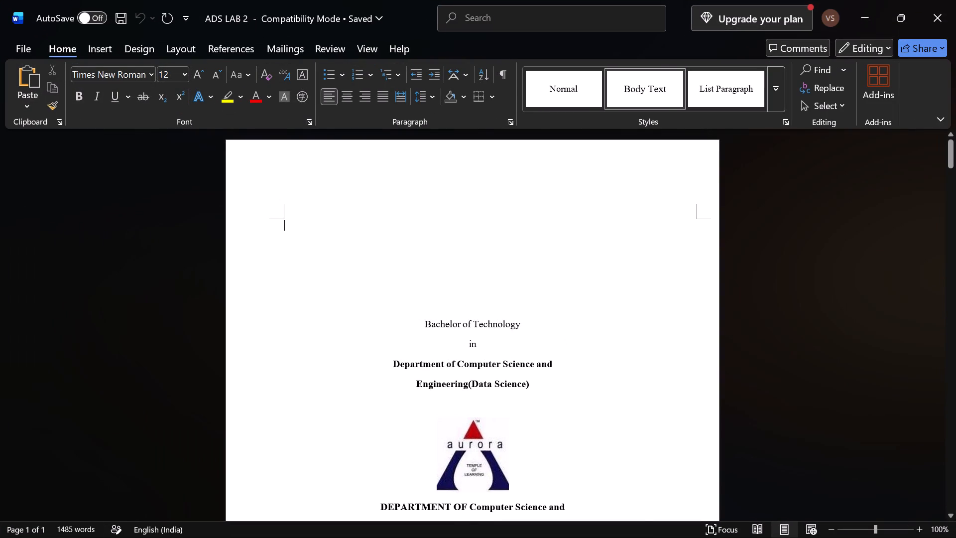
Replace the student name in the page 2 certificate text with the new submitting student's name in capitals.
scroll(561, 334, "down", 5)
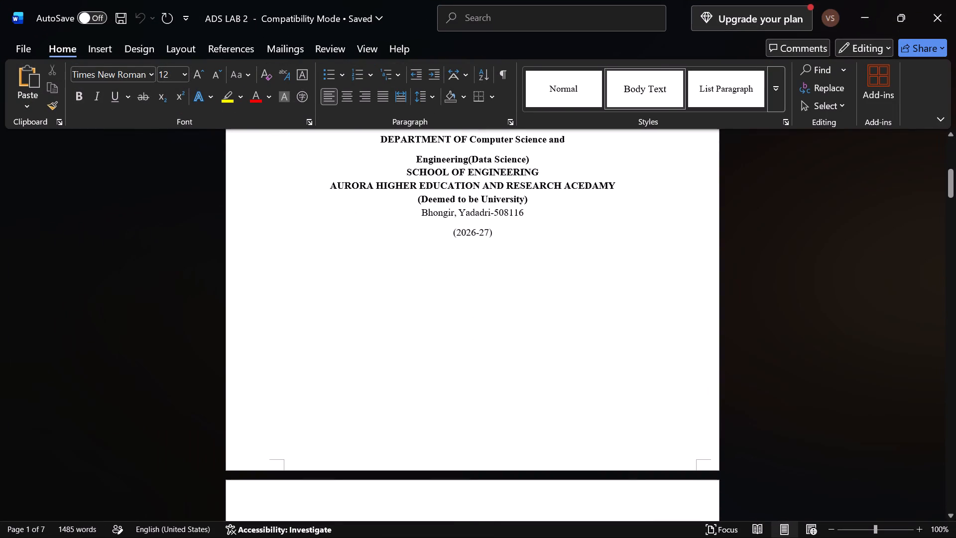
scroll(561, 334, "down", 4)
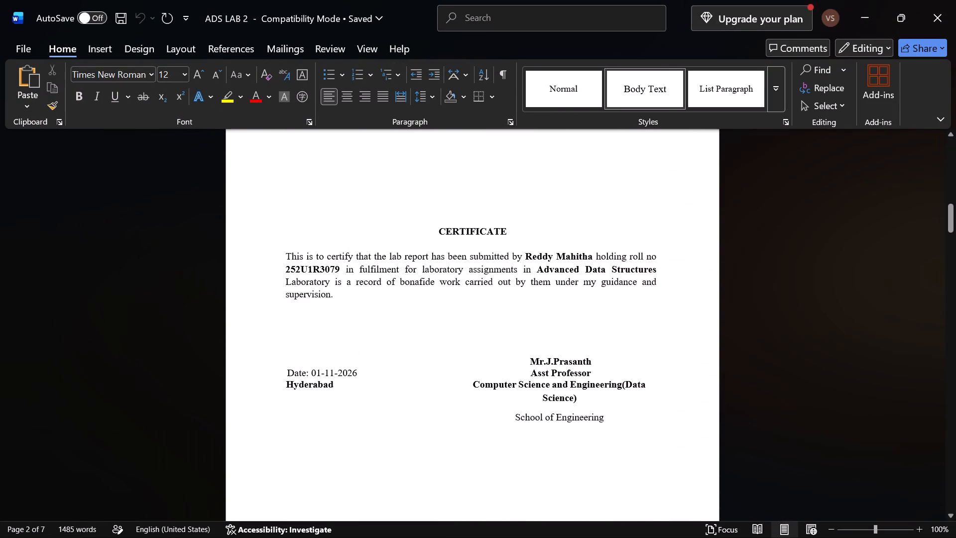
left_click_drag(594, 259, 551, 257)
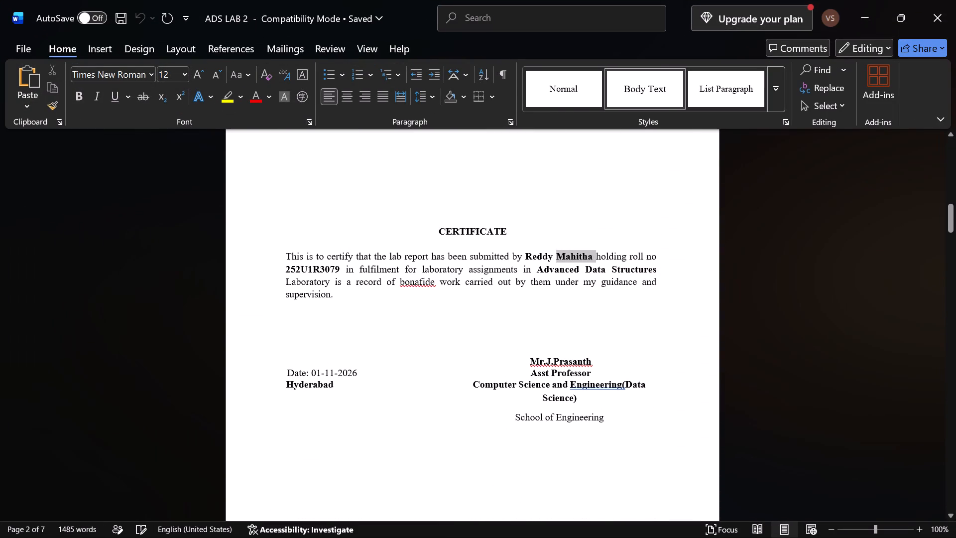
left_click_drag(551, 257, 530, 253)
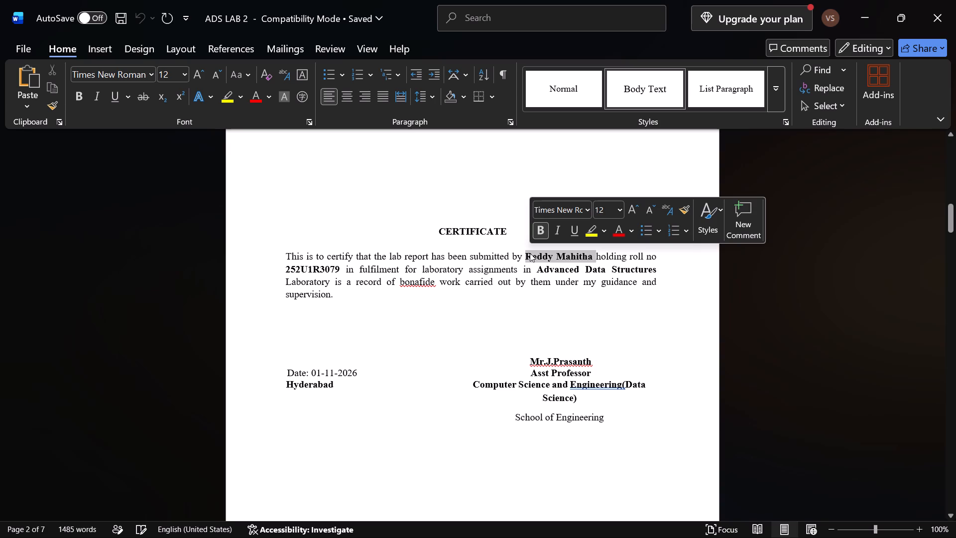
key("BackSpace")
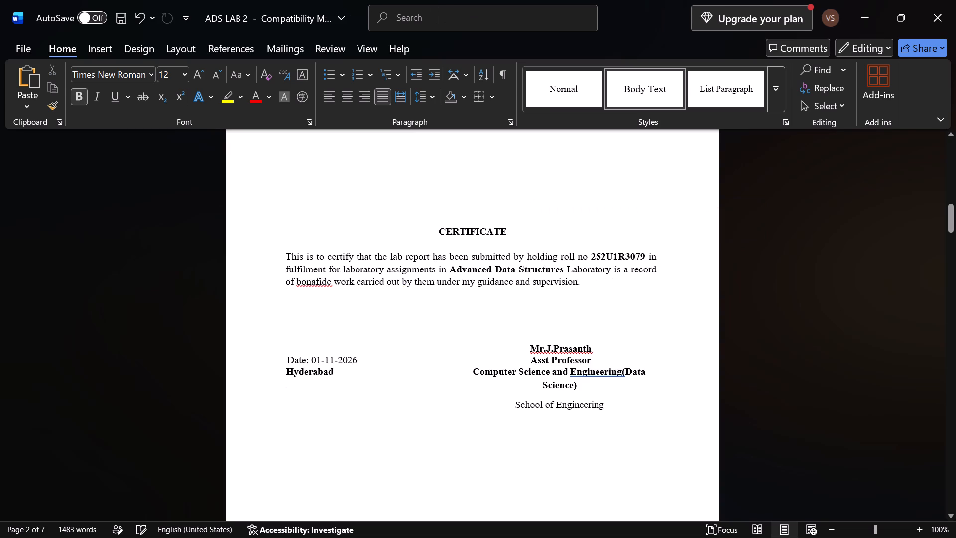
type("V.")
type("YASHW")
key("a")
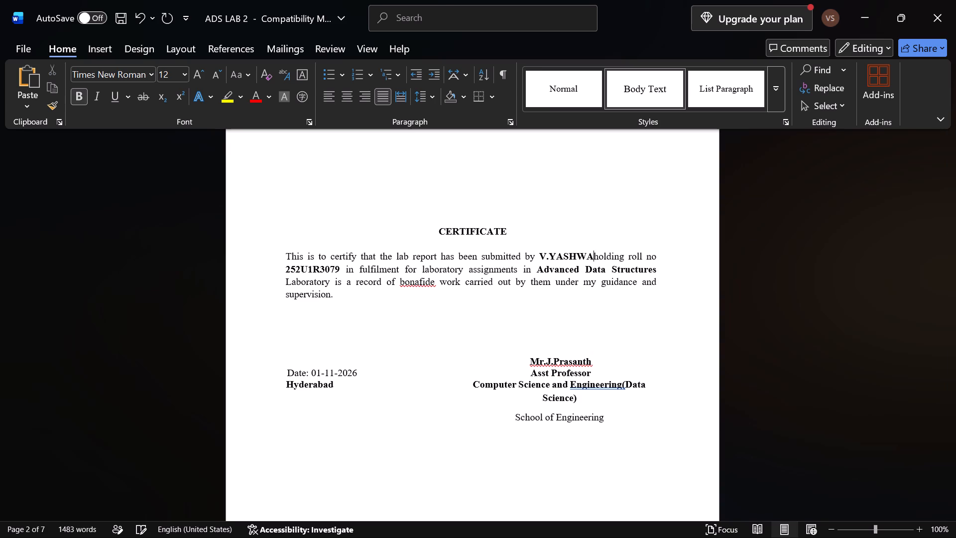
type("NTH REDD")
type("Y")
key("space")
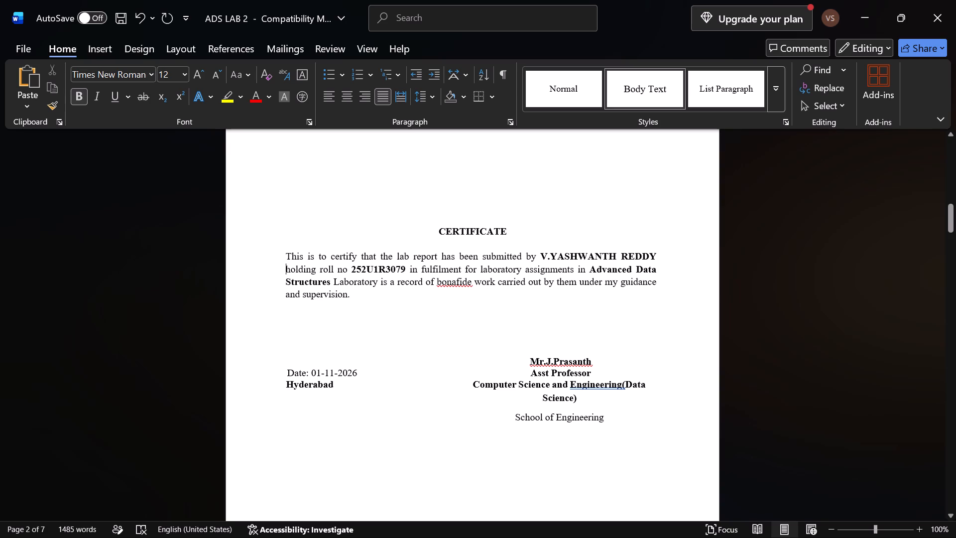
Copy the newly entered student name from the certificate text.
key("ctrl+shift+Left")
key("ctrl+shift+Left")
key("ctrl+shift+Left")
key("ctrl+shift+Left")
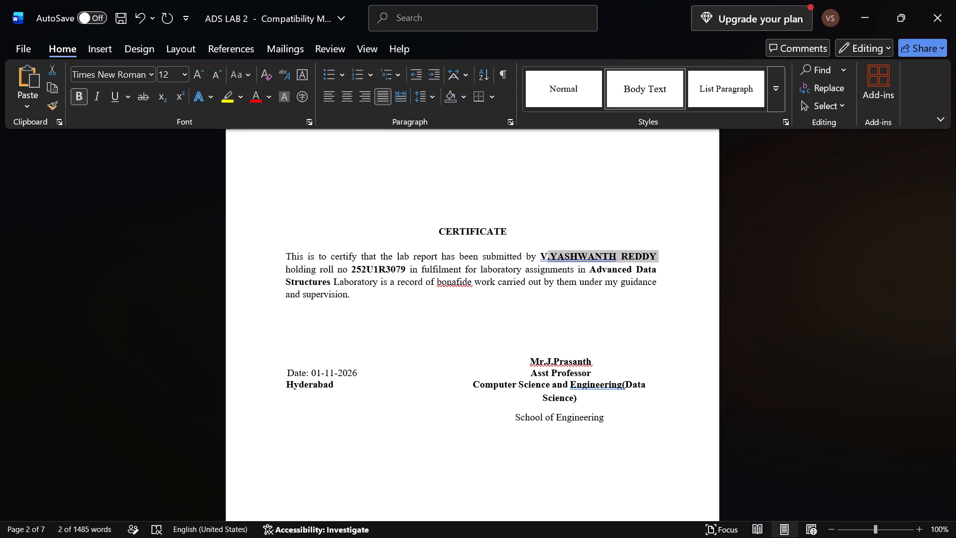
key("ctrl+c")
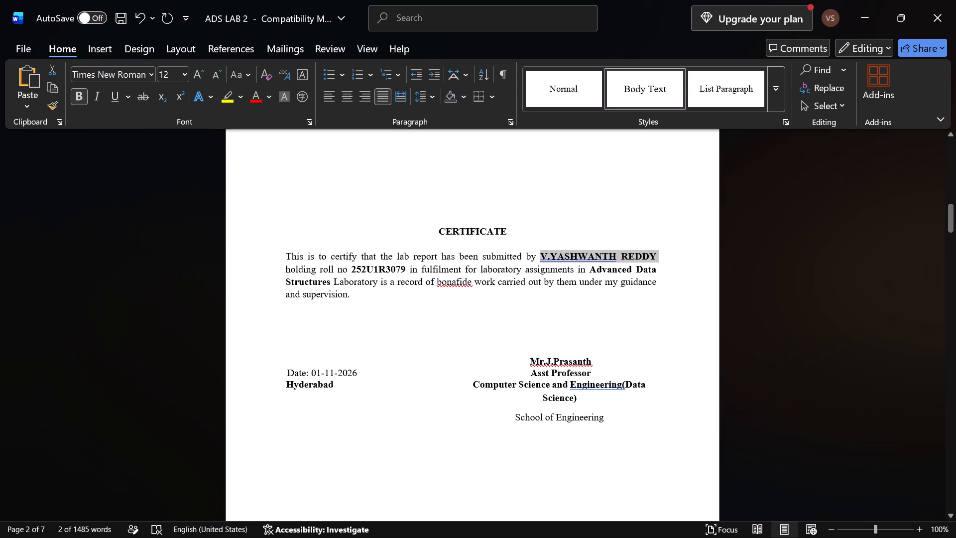
Replace the last three digits of the roll number in the certificate with the new student's digits.
left_click(406, 270)
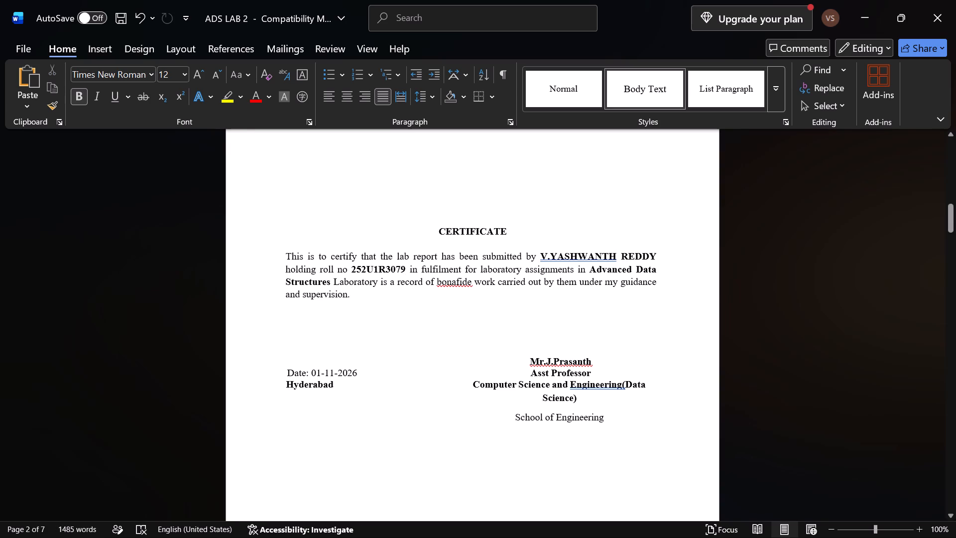
key("BackSpace")
key("BackSpace")
key("BackSpace")
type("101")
Set the certificate date to 03-11-2026.
scroll(493, 347, "down", 1)
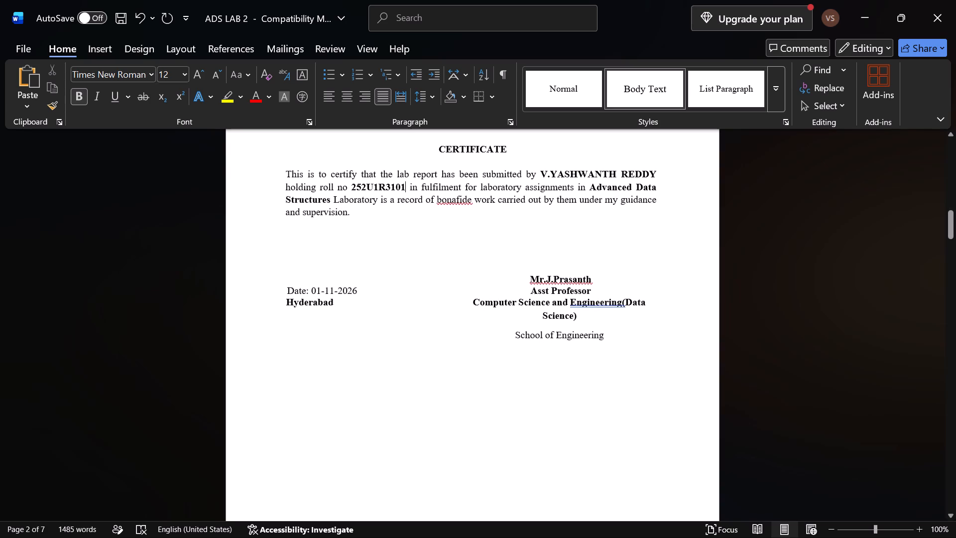
scroll(493, 347, "down", 1)
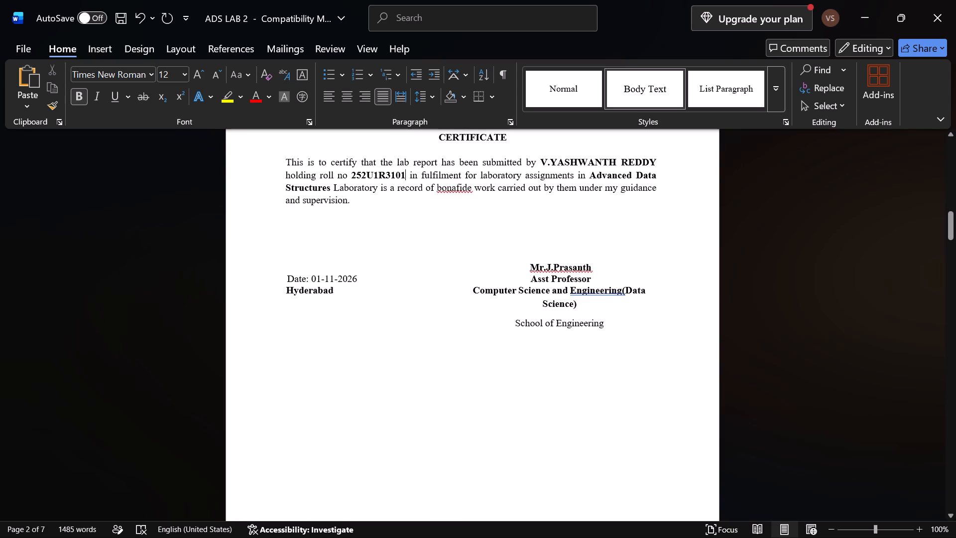
left_click(319, 275)
key("BackSpace")
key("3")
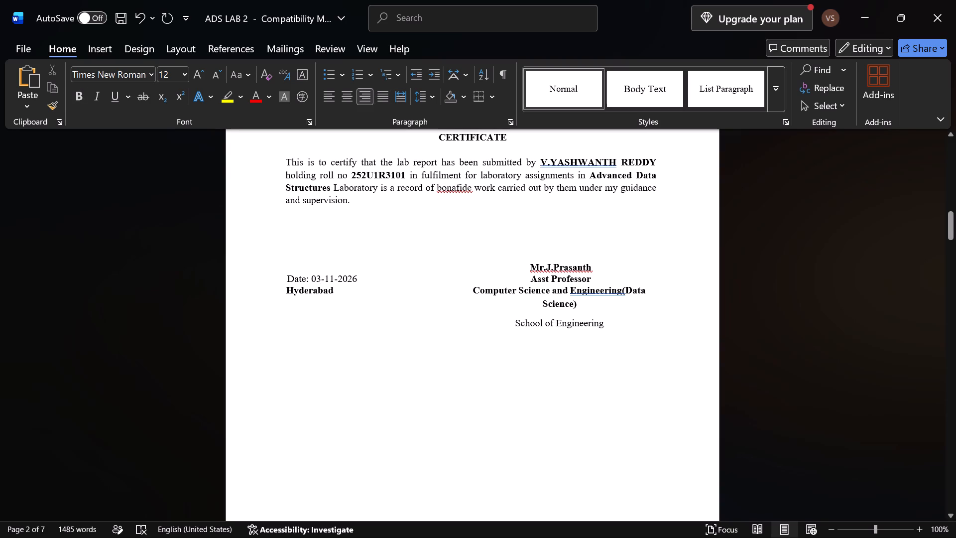
Look through the report from the cover page to the conclusion for other student details that need changing.
scroll(421, 459, "down", 4)
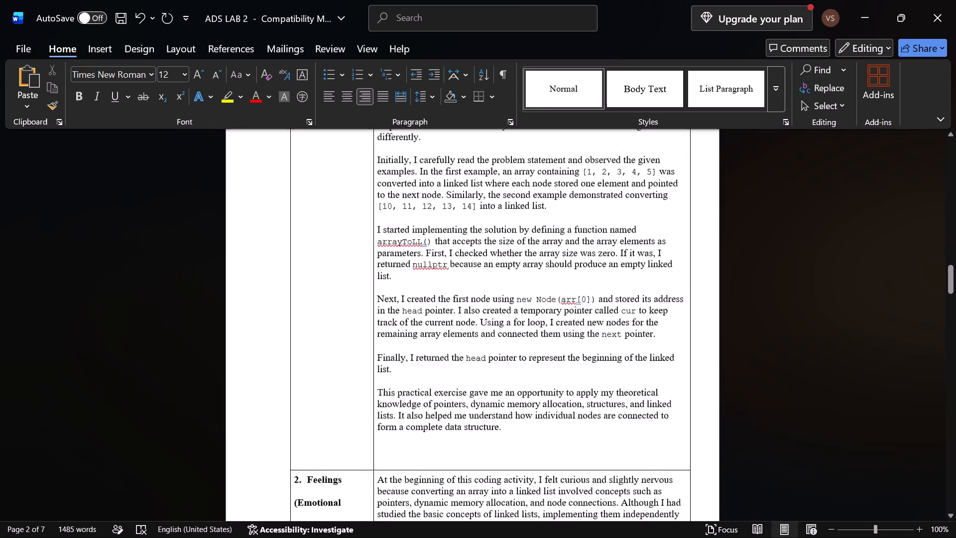
scroll(421, 459, "up", 5)
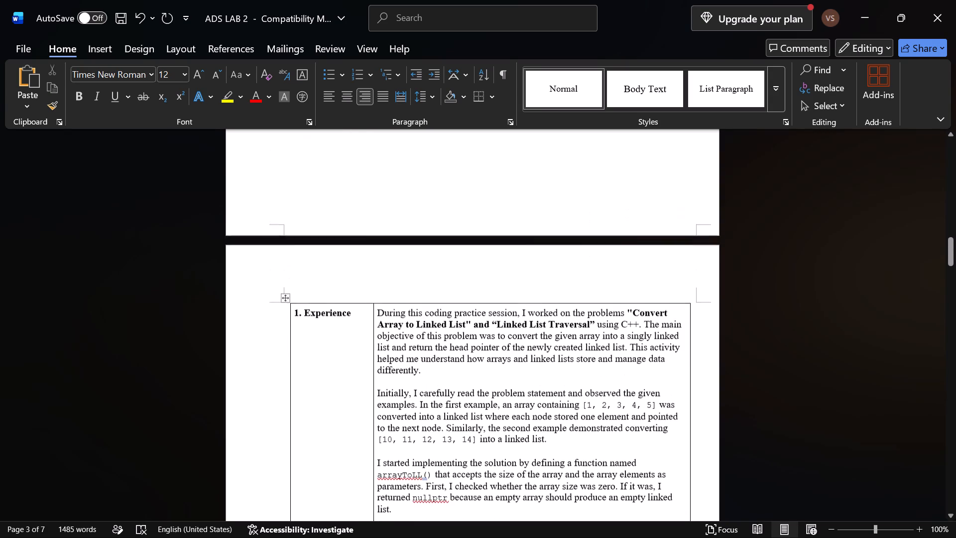
scroll(421, 459, "up", 3)
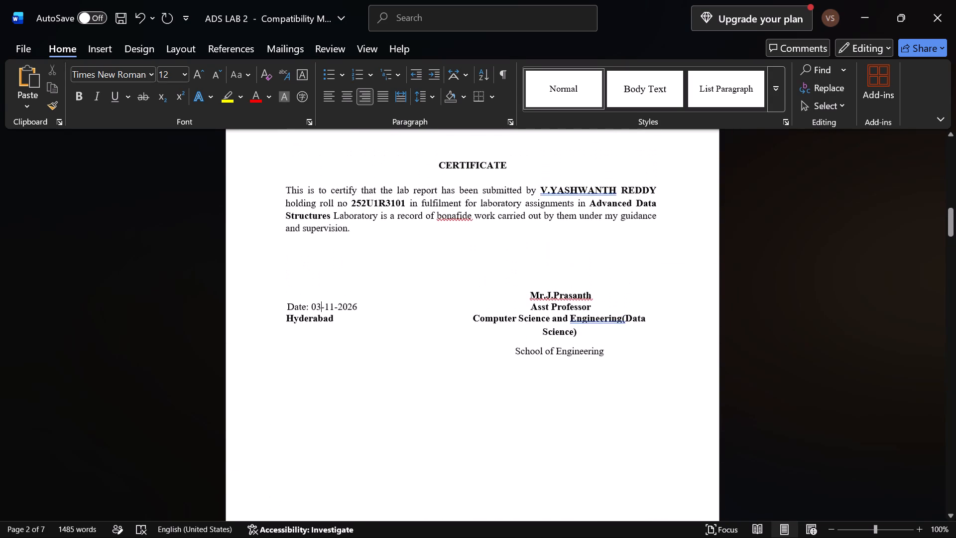
scroll(421, 459, "up", 4)
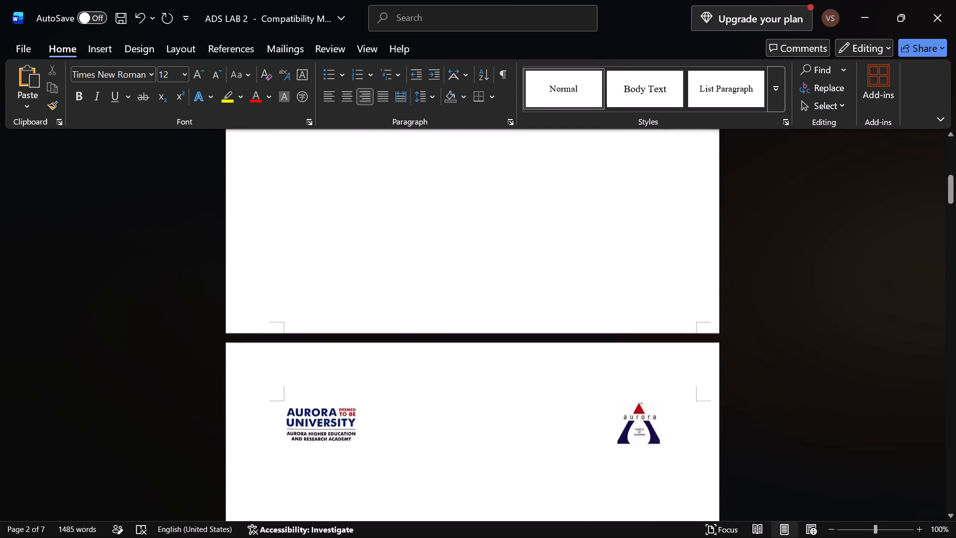
scroll(421, 459, "up", 5)
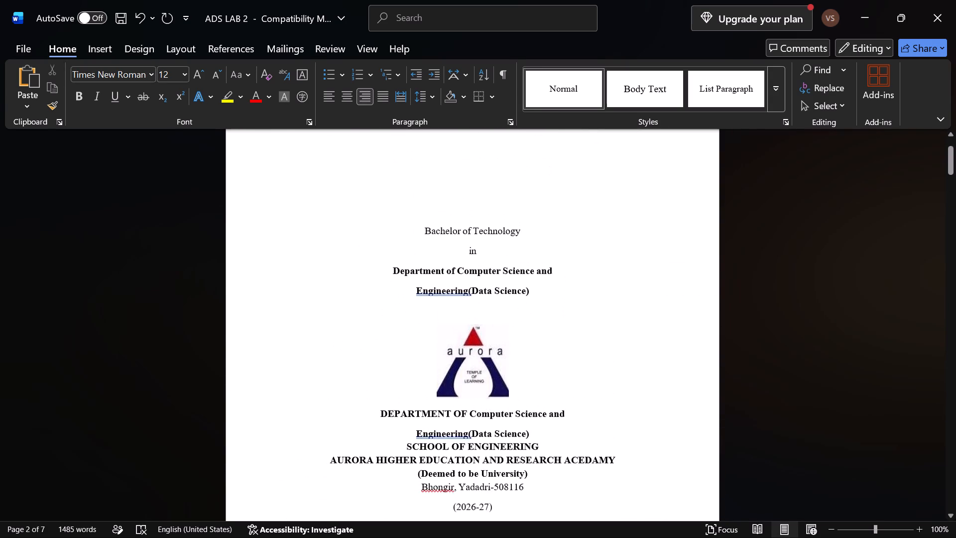
scroll(421, 459, "down", 5)
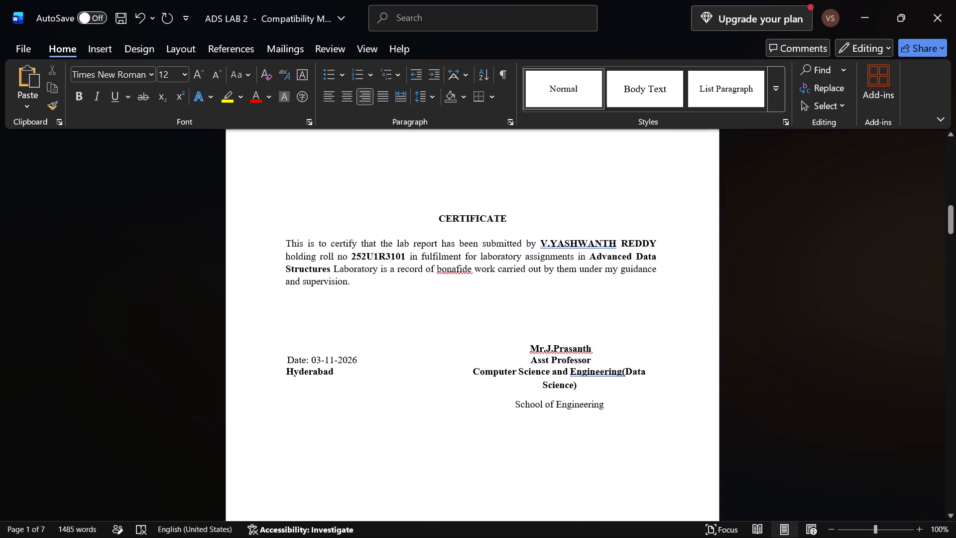
scroll(421, 459, "down", 4)
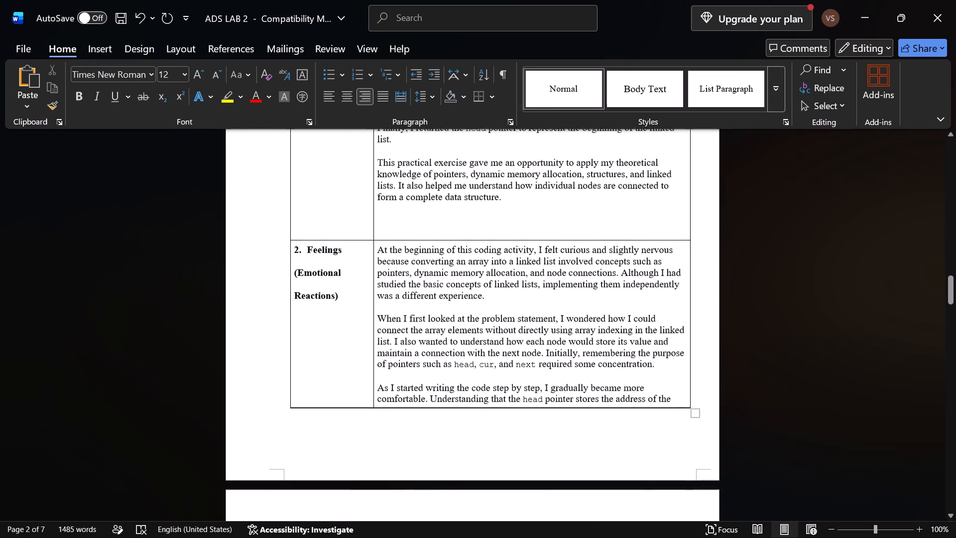
scroll(421, 459, "down", 12)
Crop the header strip with the account name off the top of the Linked List Traversal screenshot, down to the CODING PRACTICE line.
scroll(421, 459, "up", 1)
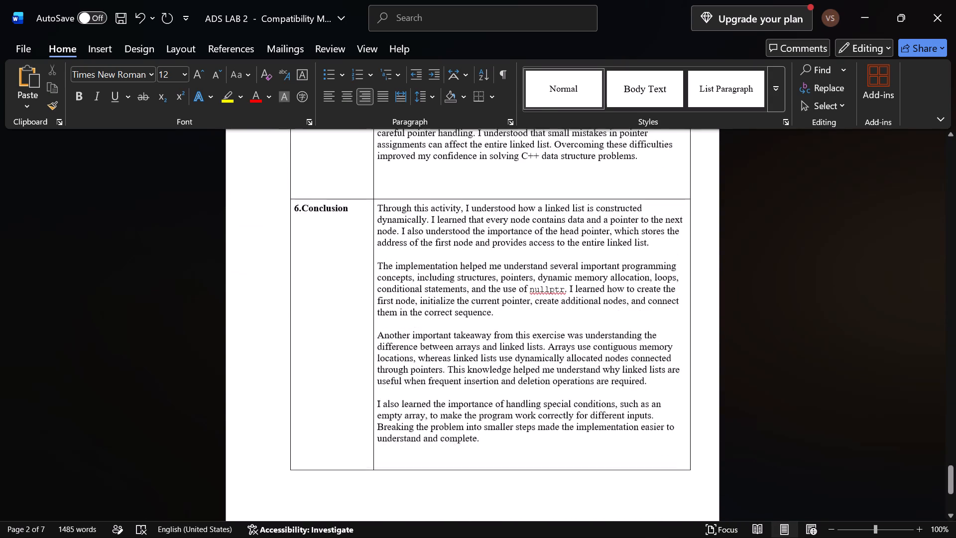
scroll(421, 459, "up", 1)
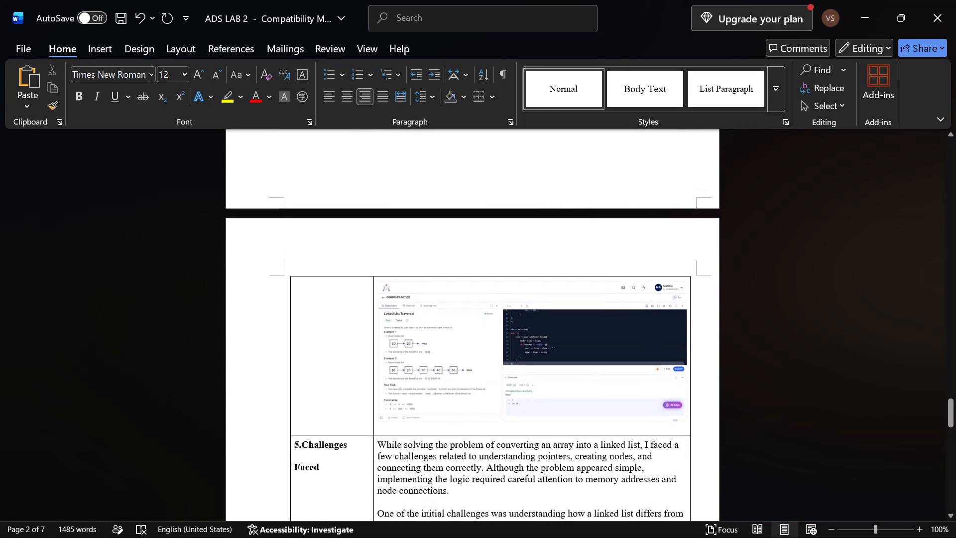
left_click(597, 361)
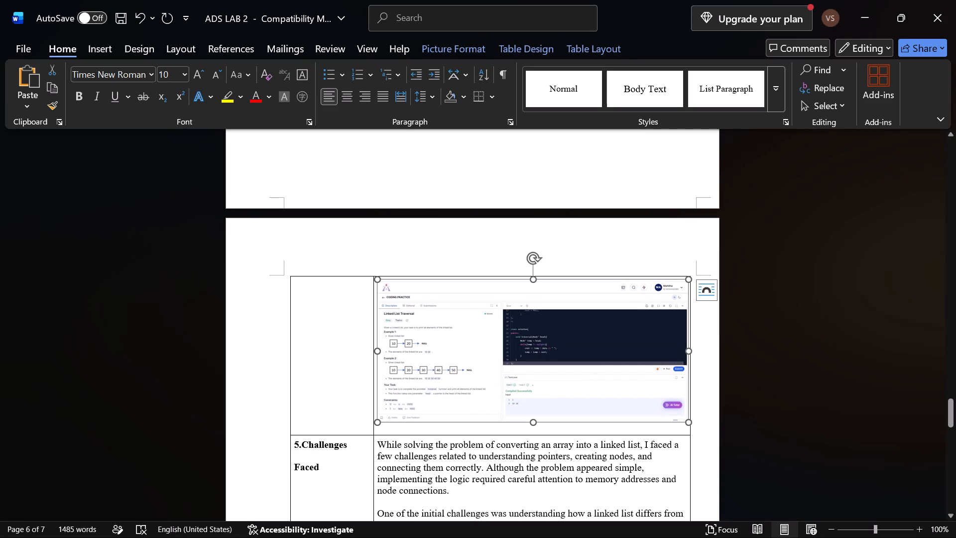
right_click(571, 352)
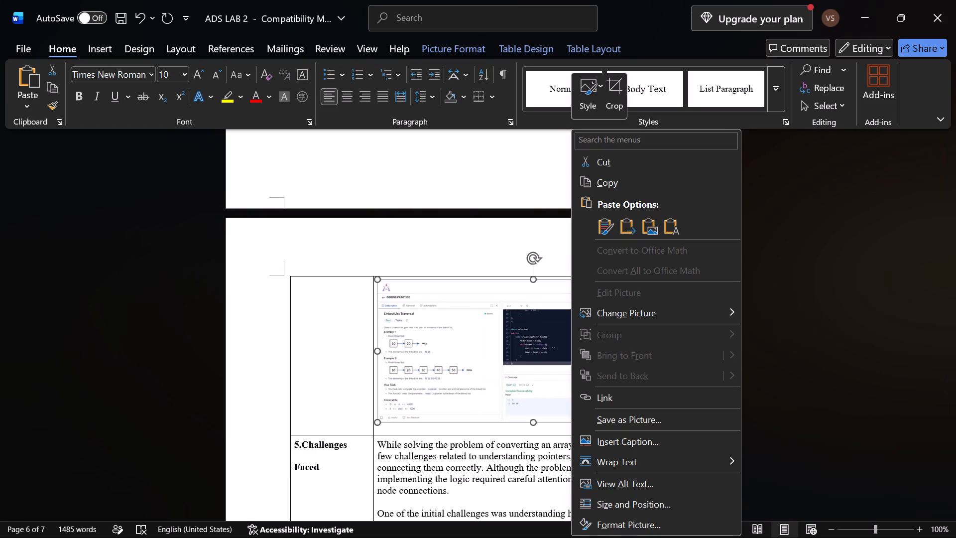
left_click(614, 106)
left_click_drag(526, 279, 531, 289)
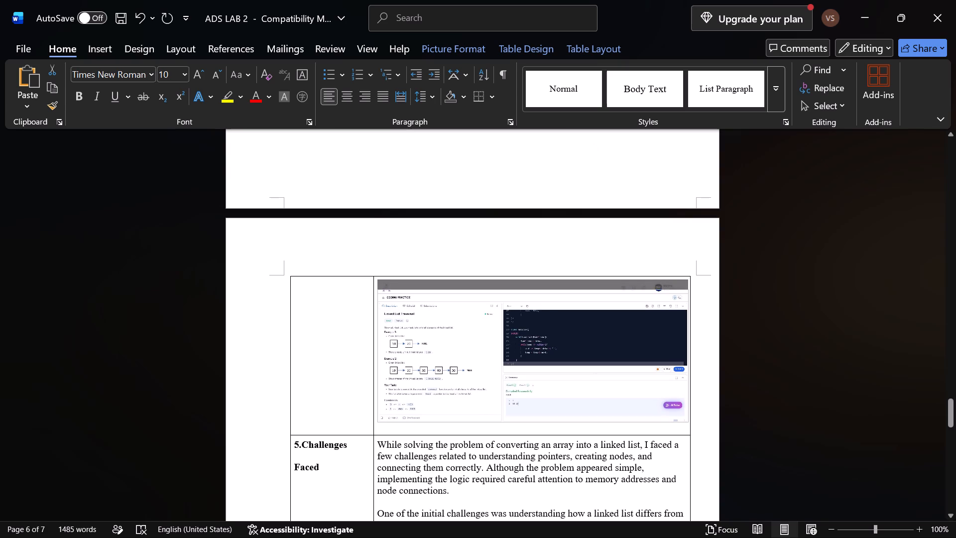
left_click_drag(531, 289, 530, 293)
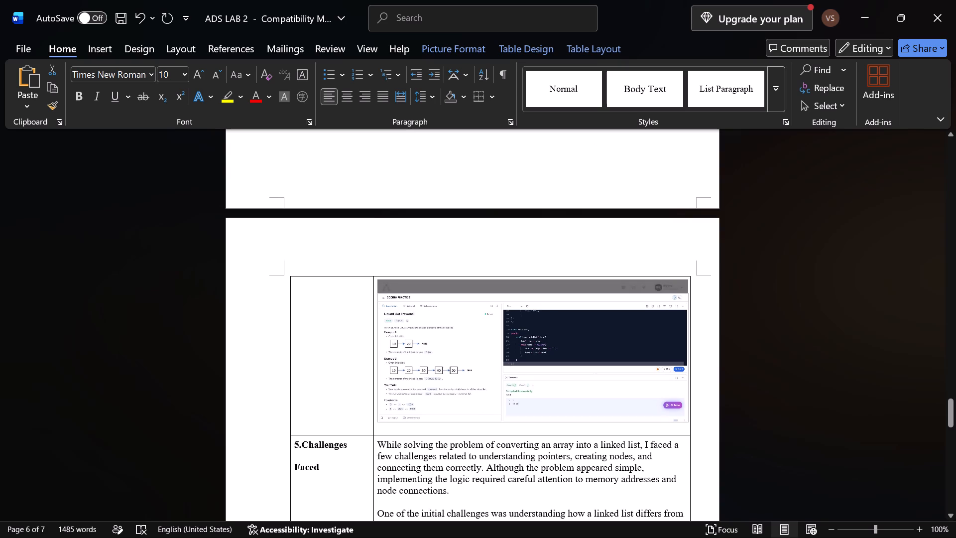
left_click_drag(530, 293, 526, 288)
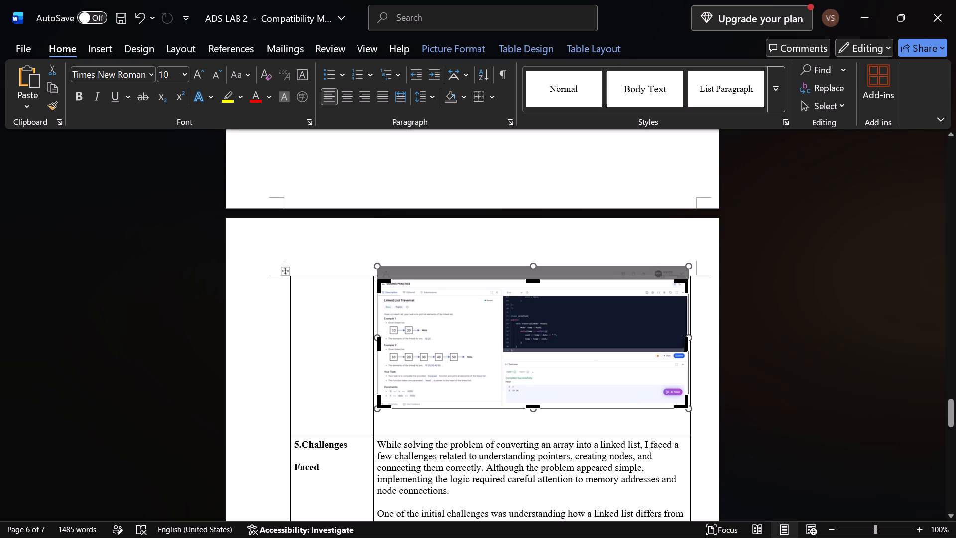
left_click(380, 235)
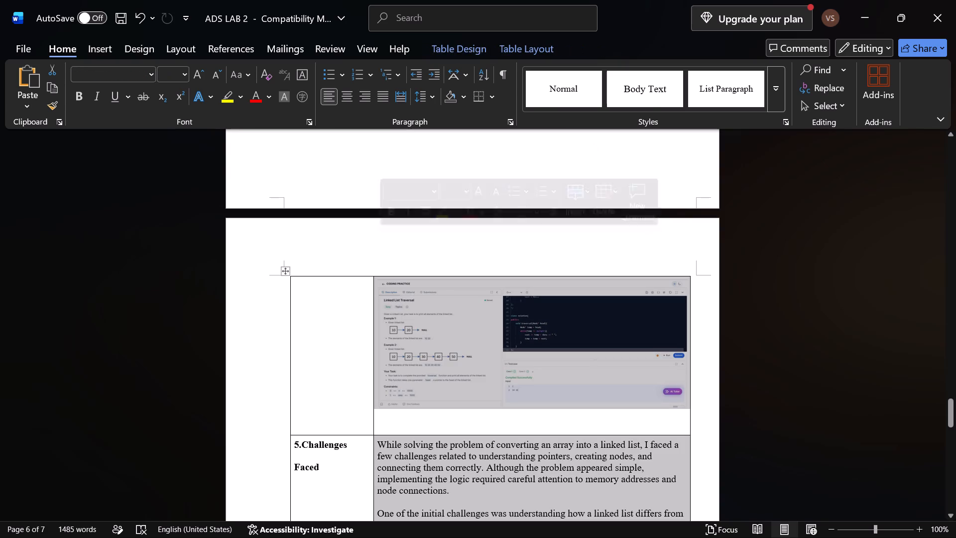
Stretch the cropped Linked List Traversal screenshot downward so it fills the height of its table cell above 5.Challenges Faced.
left_click(522, 345)
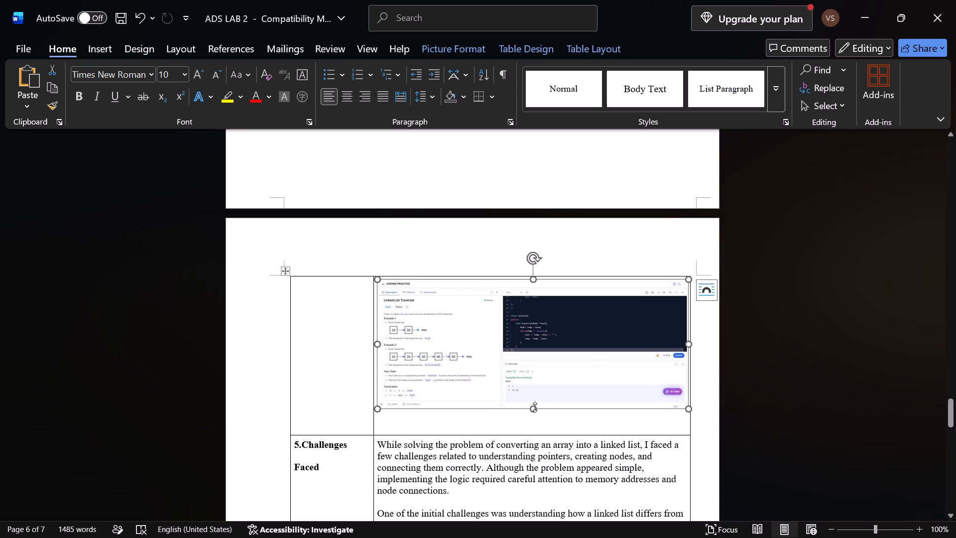
left_click_drag(535, 407, 539, 433)
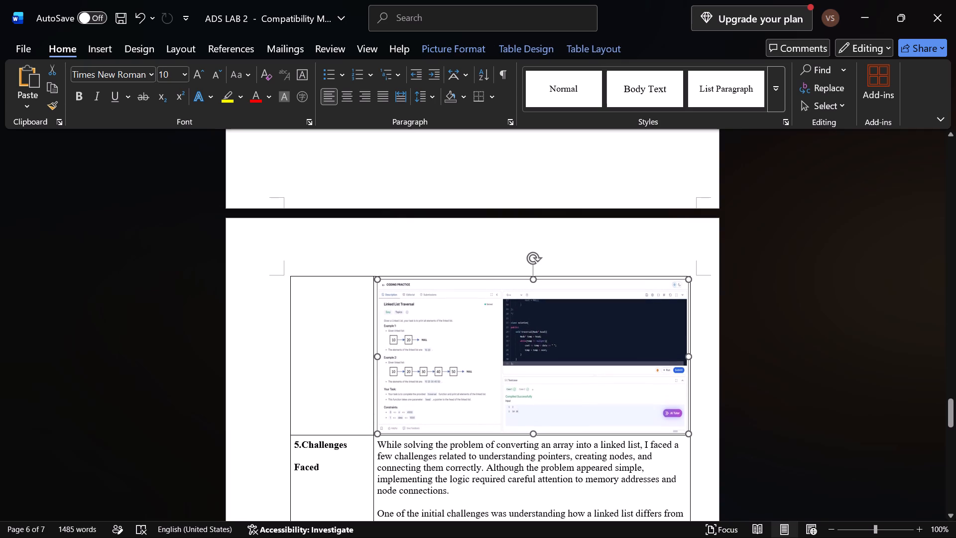
left_click_drag(539, 433, 535, 427)
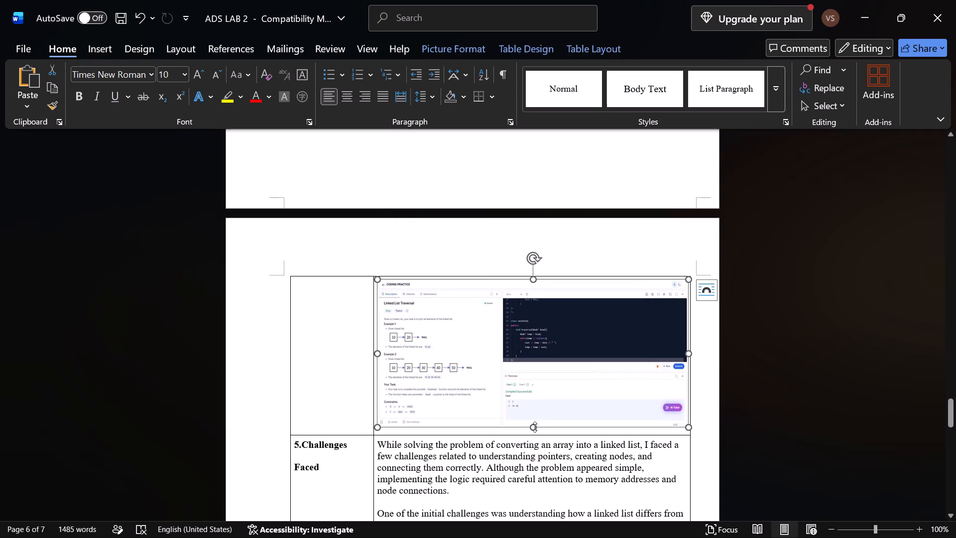
left_click_drag(535, 427, 534, 436)
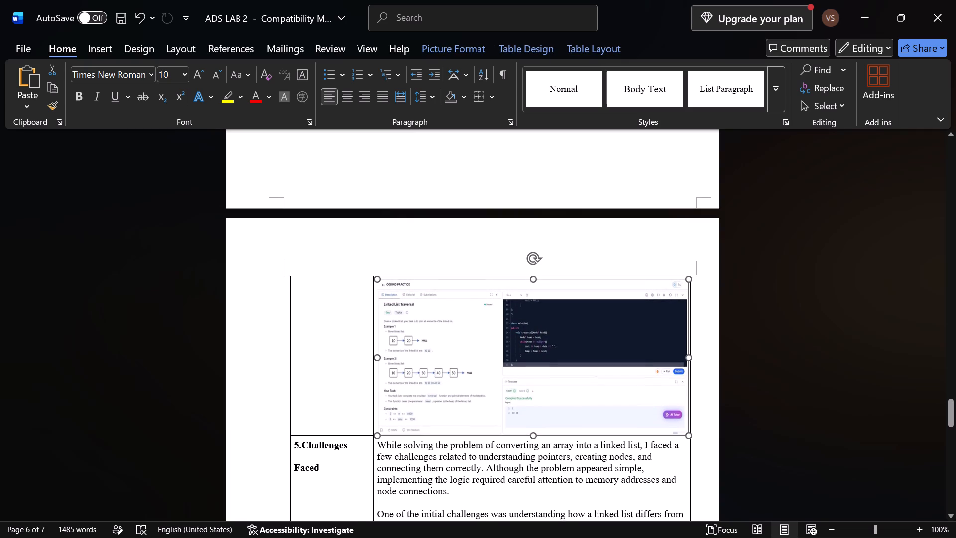
left_click_drag(534, 436, 533, 431)
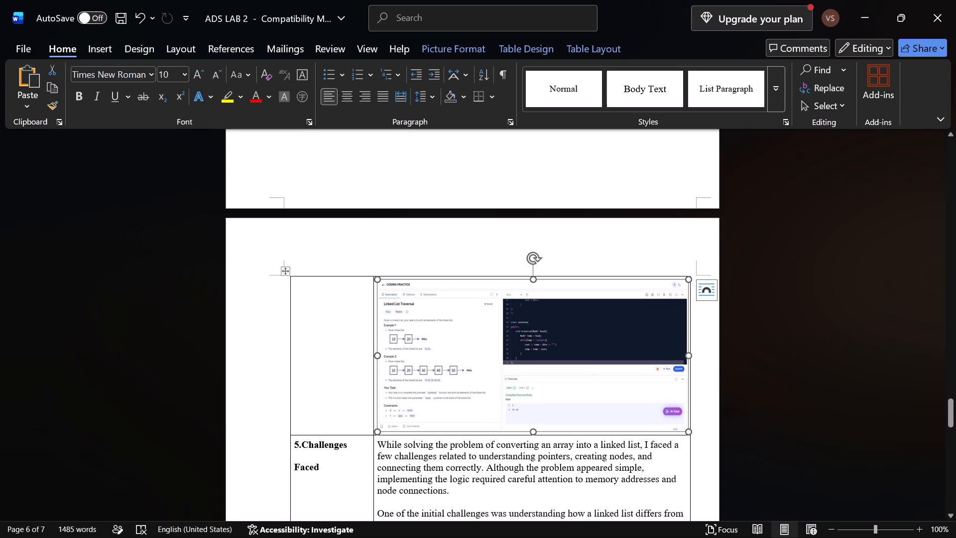
Review the edited report, checking the end of the conclusion, the cover page and the certificate's student details and date.
scroll(499, 477, "down", 9)
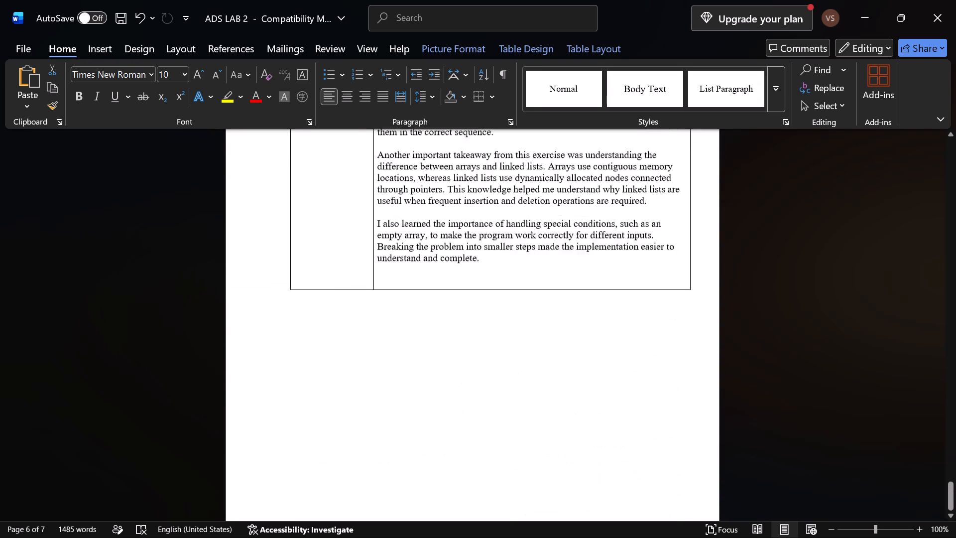
scroll(499, 477, "down", 2)
left_click(390, 476)
scroll(390, 476, "down", 6)
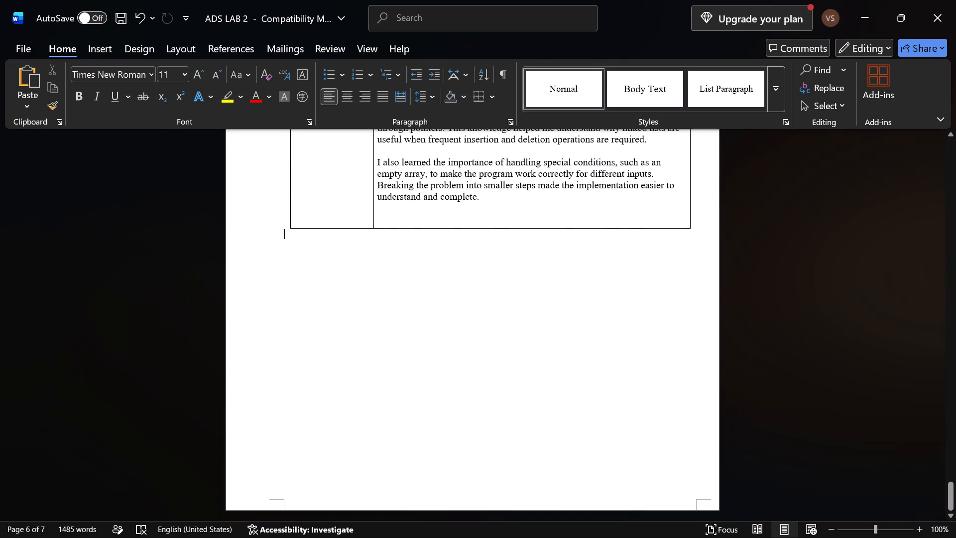
scroll(390, 476, "up", 12)
scroll(390, 476, "up", 10)
scroll(390, 476, "down", 1)
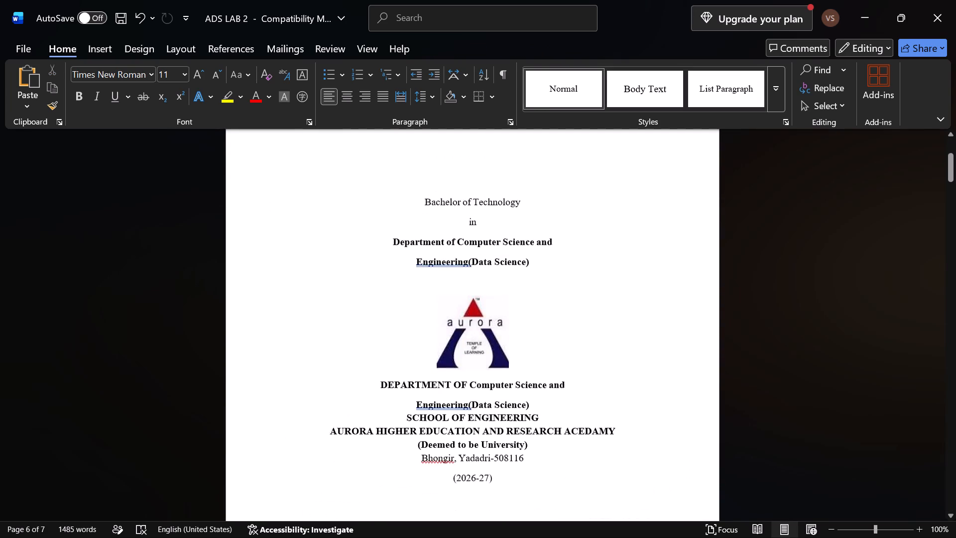
scroll(390, 476, "down", 6)
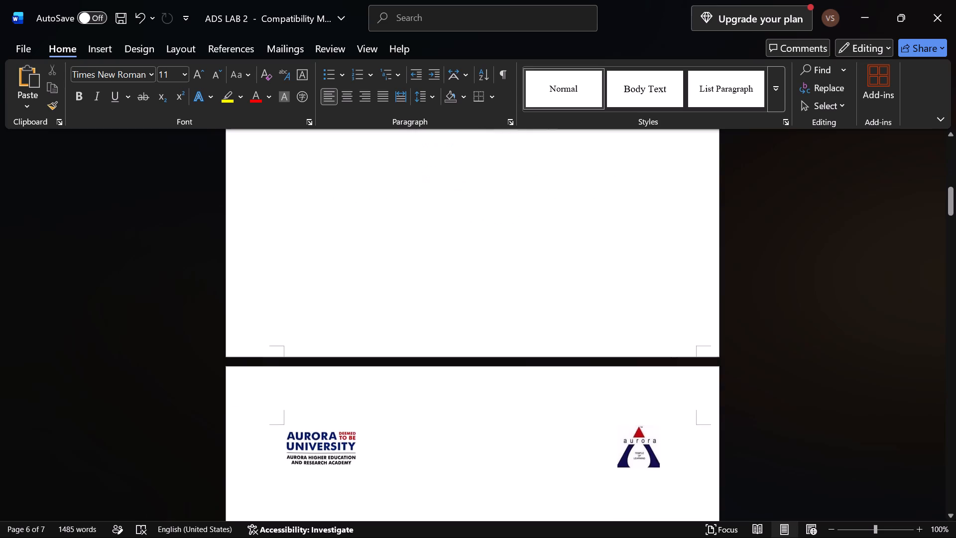
scroll(390, 476, "down", 2)
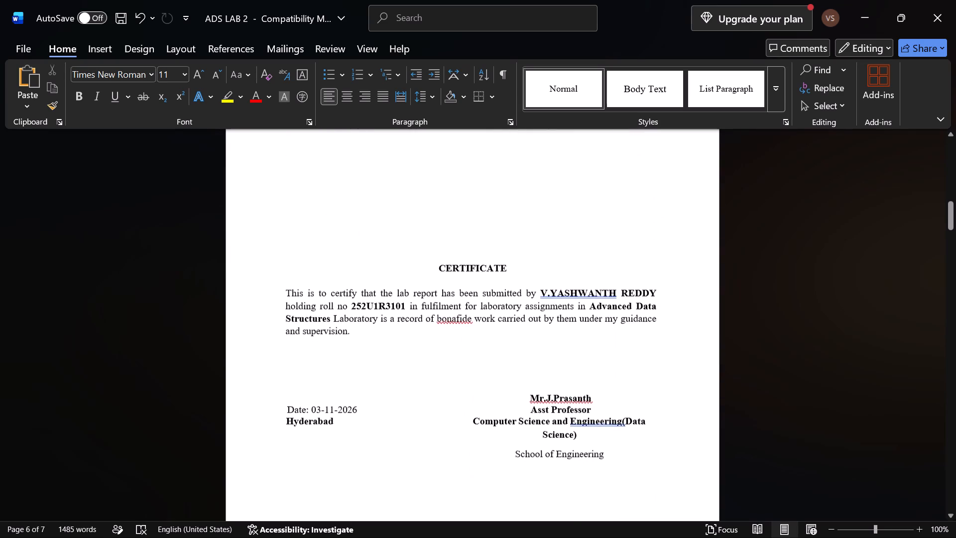
scroll(390, 476, "down", 1)
scroll(390, 476, "up", 7)
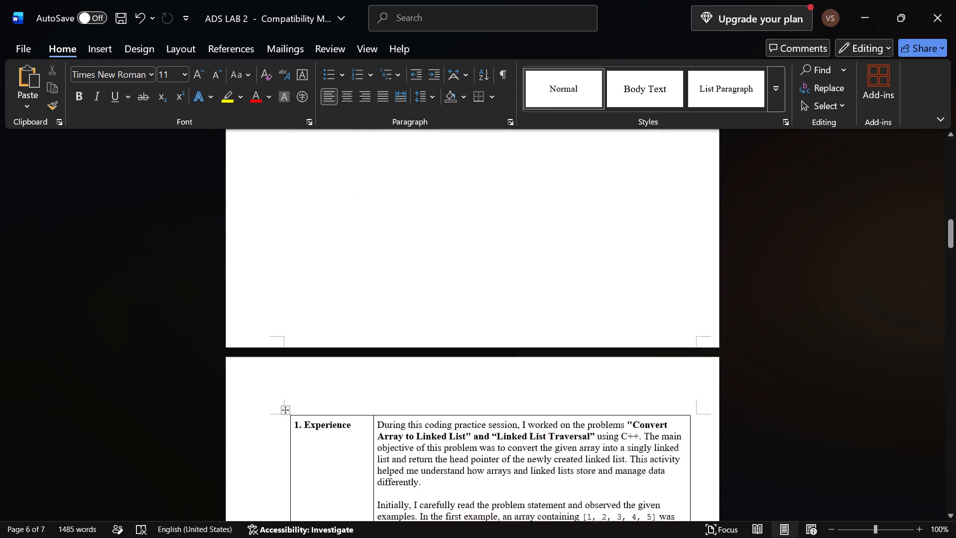
scroll(390, 476, "up", 1)
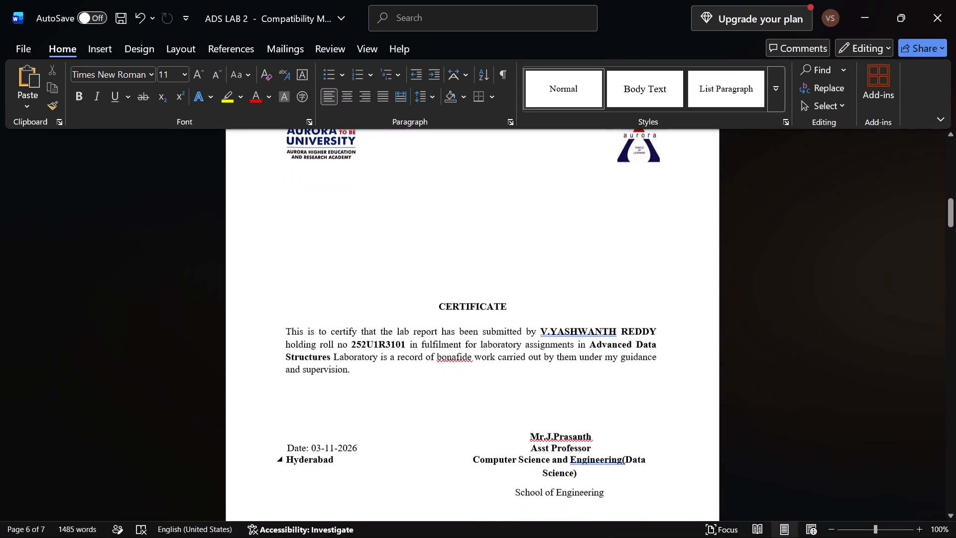
scroll(390, 476, "up", 1)
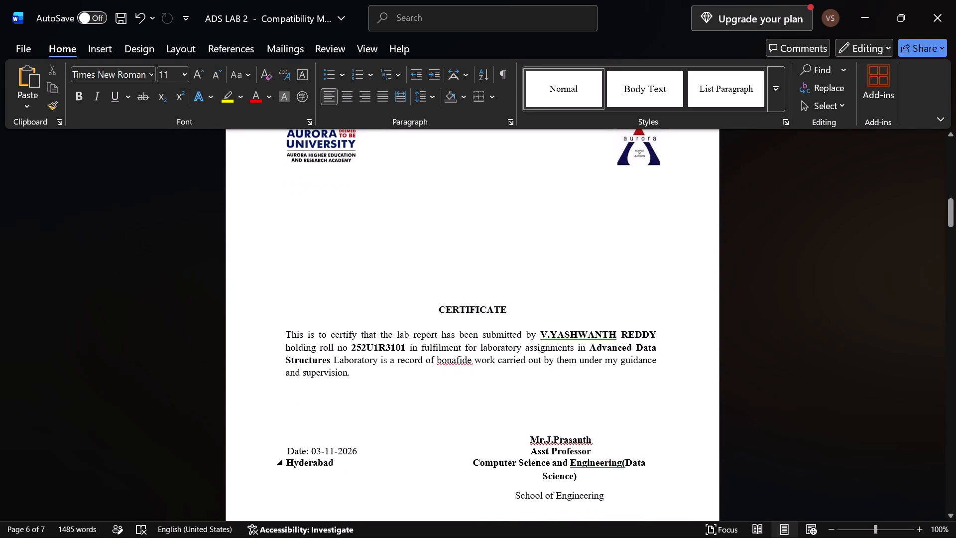
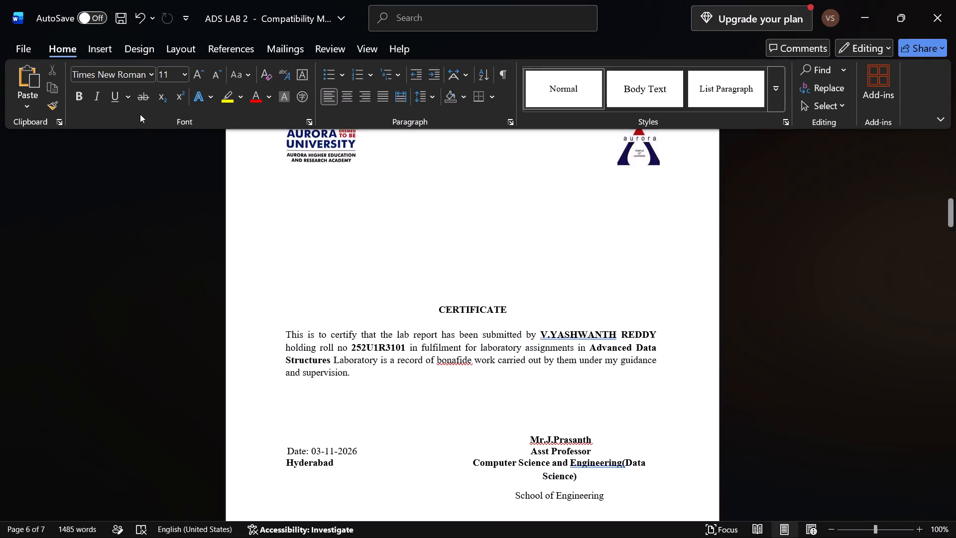
Export the report as a PDF named ADS LAB 2 into the 2nd 2 term folder, replacing the existing file.
left_click(29, 47)
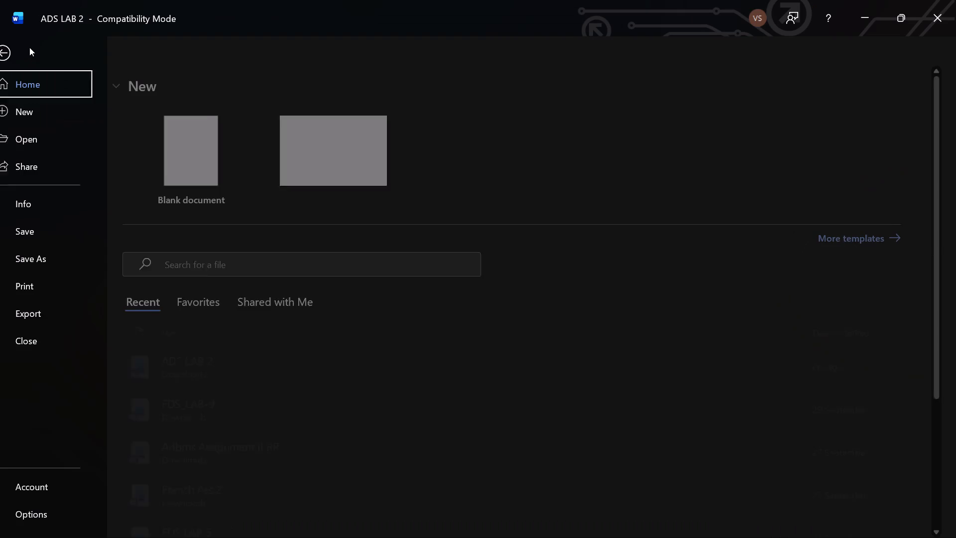
left_click(71, 321)
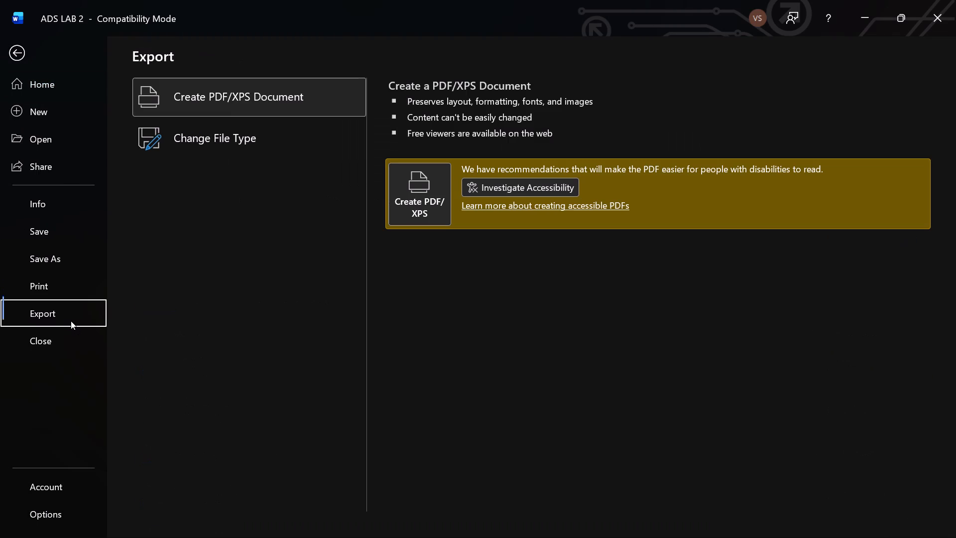
left_click(428, 188)
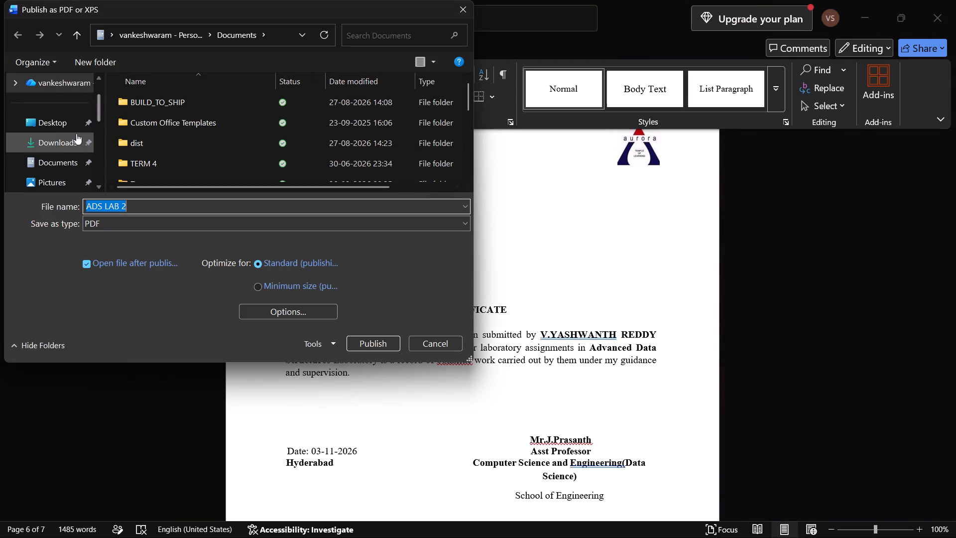
scroll(54, 154, "down", 5)
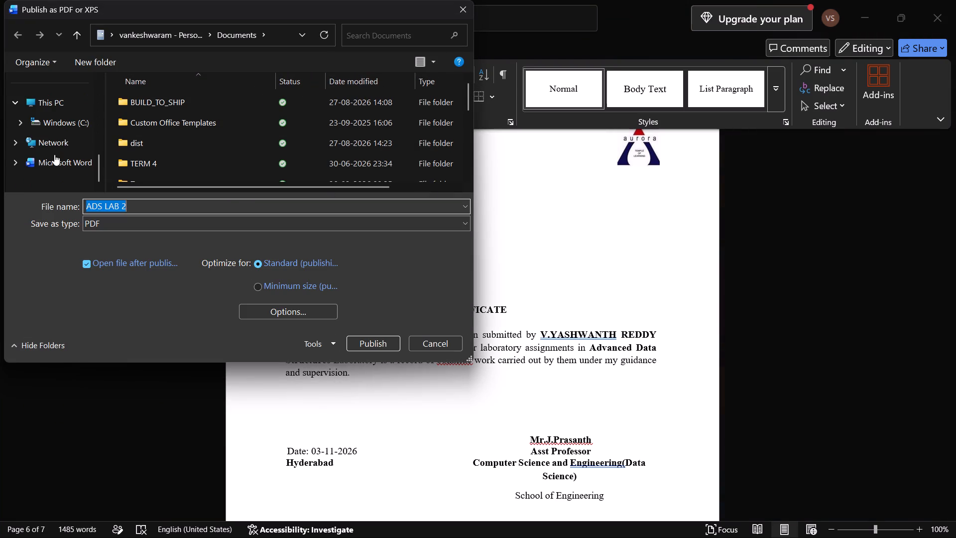
scroll(54, 154, "up", 1)
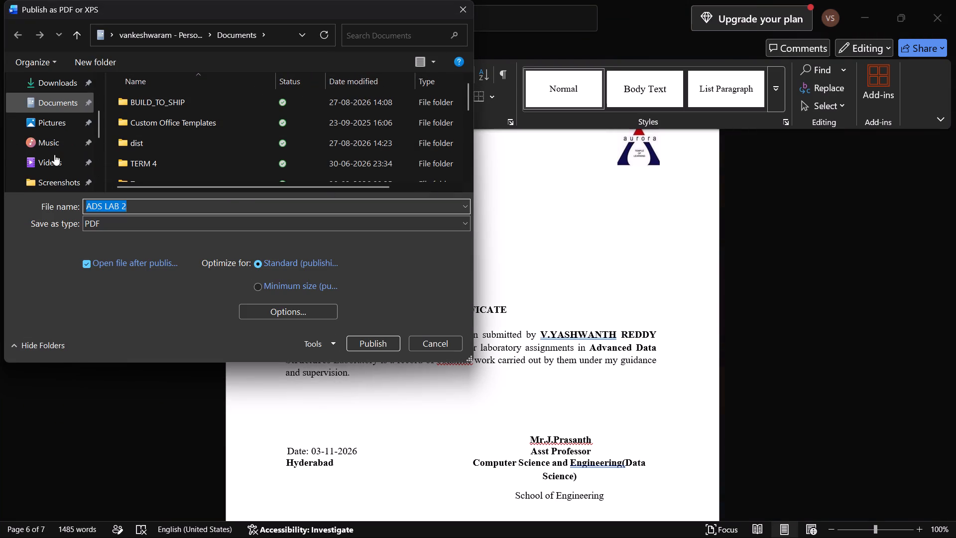
scroll(54, 154, "up", 2)
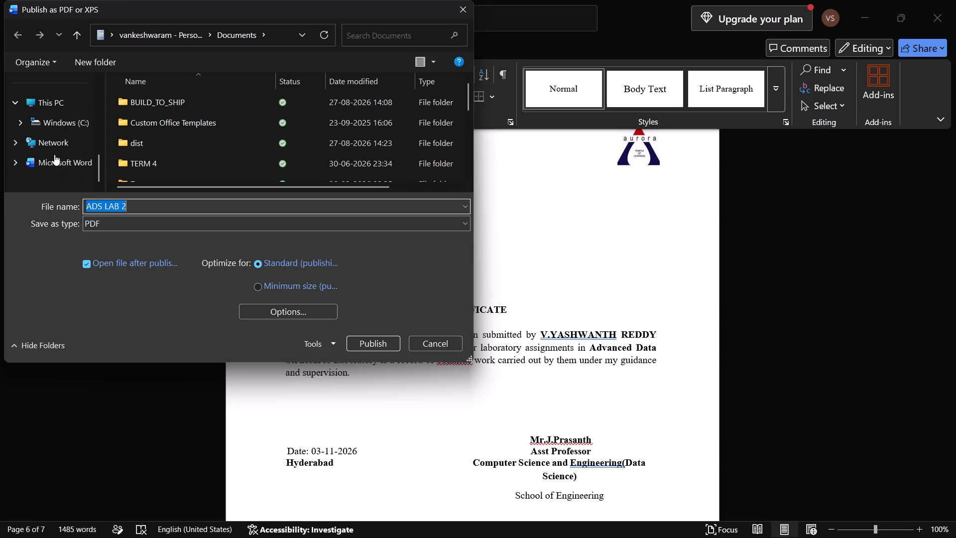
scroll(54, 154, "up", 1)
left_click_drag(98, 171, 100, 160)
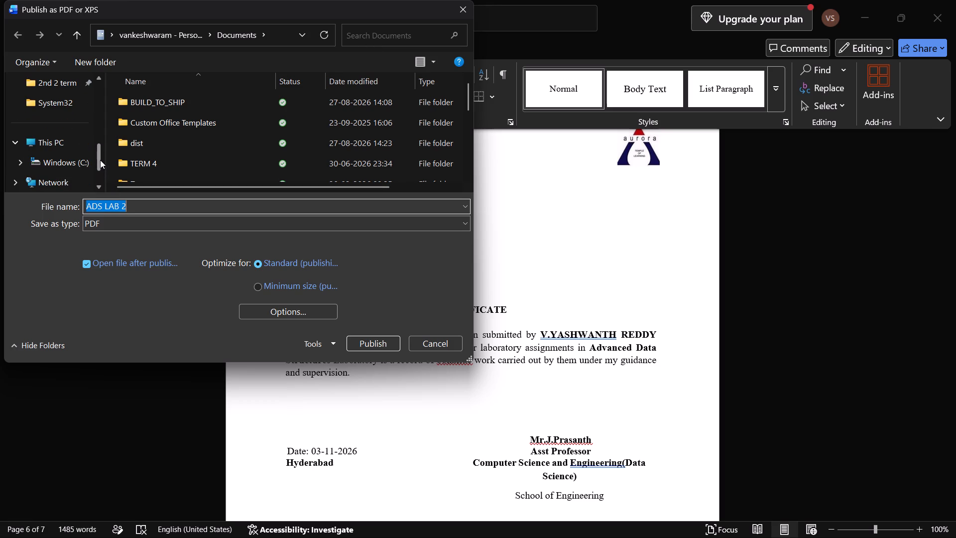
left_click(49, 86)
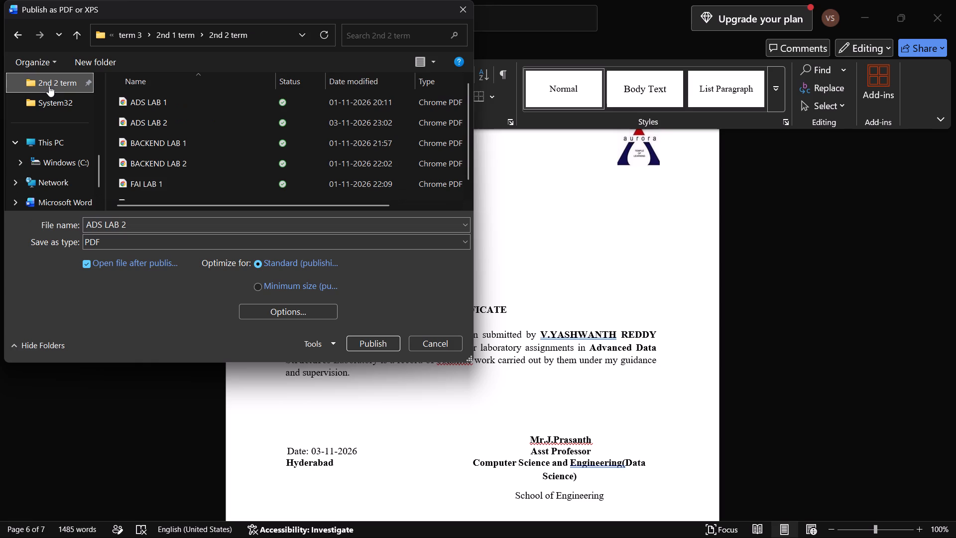
left_click(73, 86)
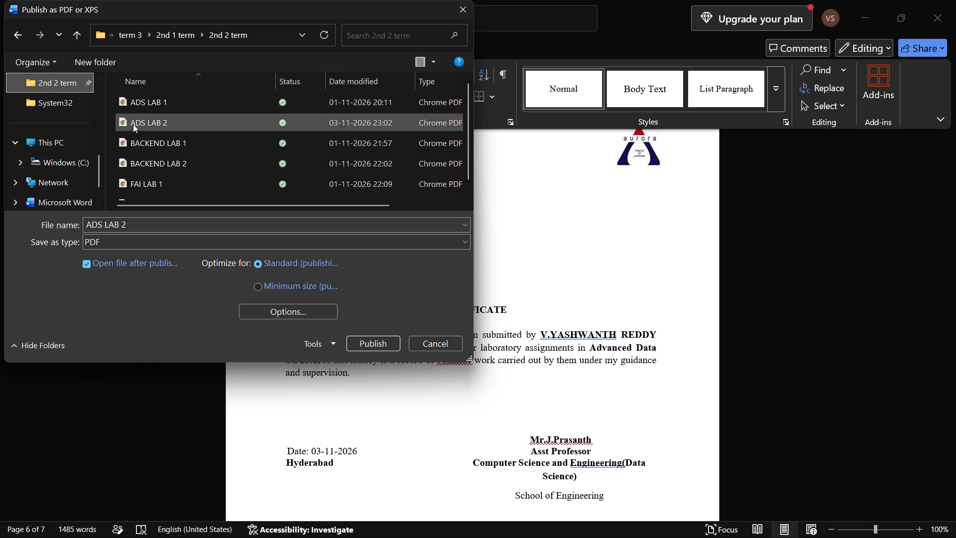
left_click(161, 127)
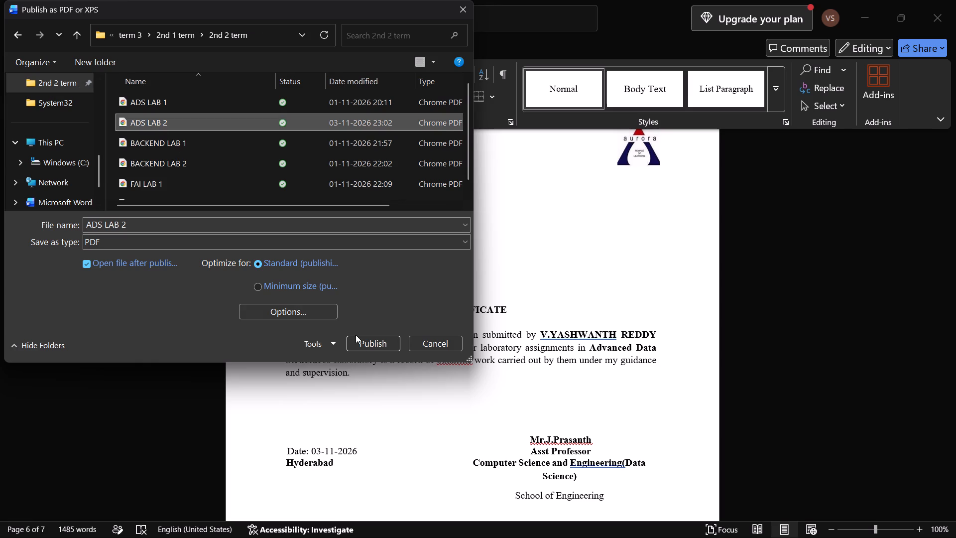
left_click(364, 342)
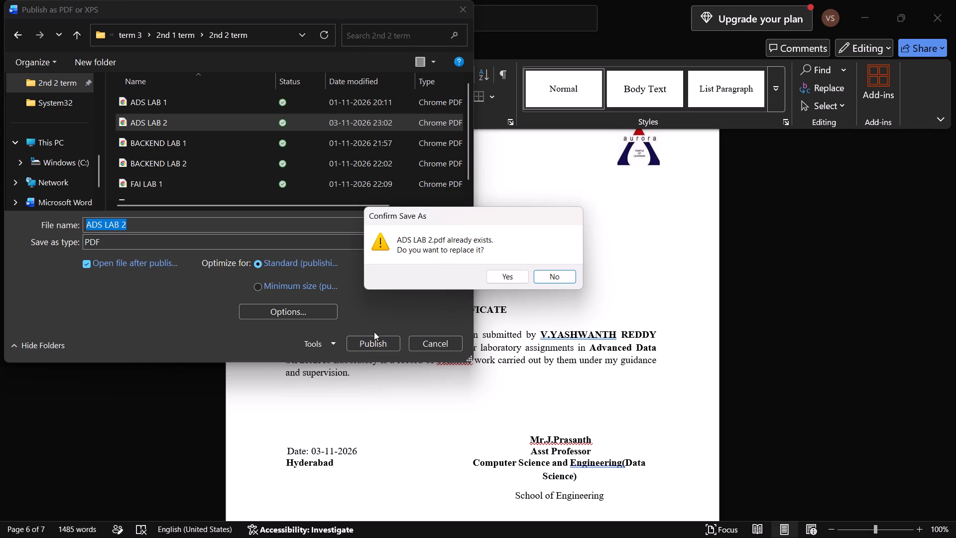
left_click(521, 275)
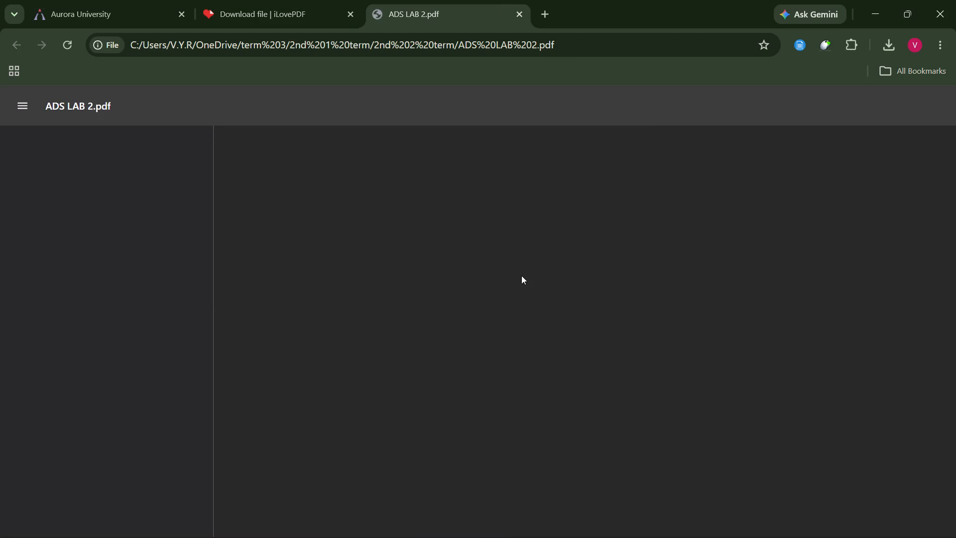
Check the exported ADS LAB 2 PDF, from the cover page to the certificate's student details and date.
scroll(520, 410, "down", 4)
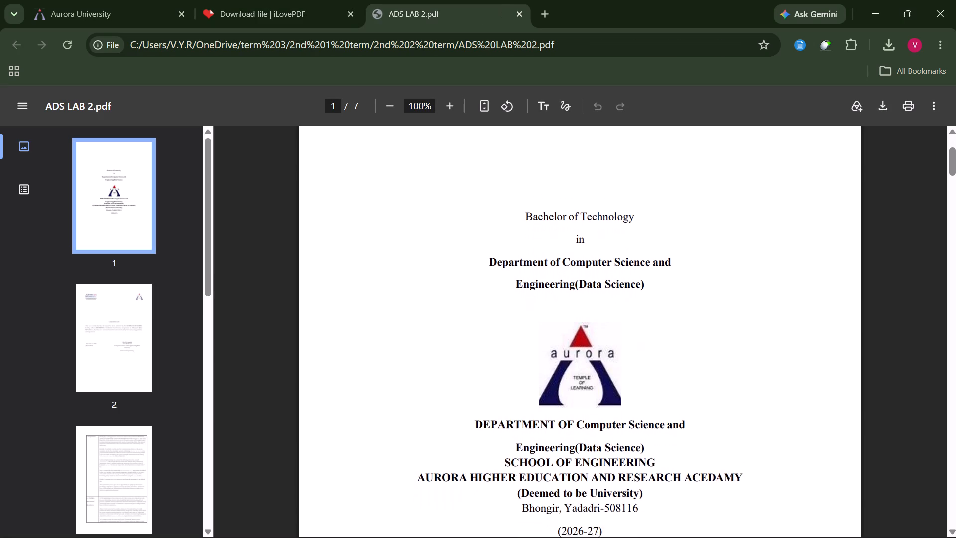
scroll(520, 410, "down", 4)
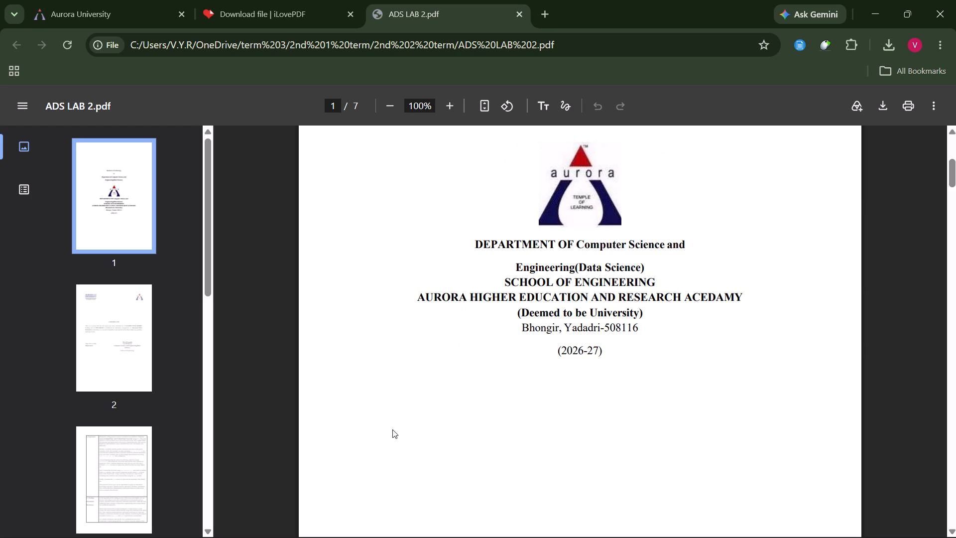
scroll(392, 429, "down", 13)
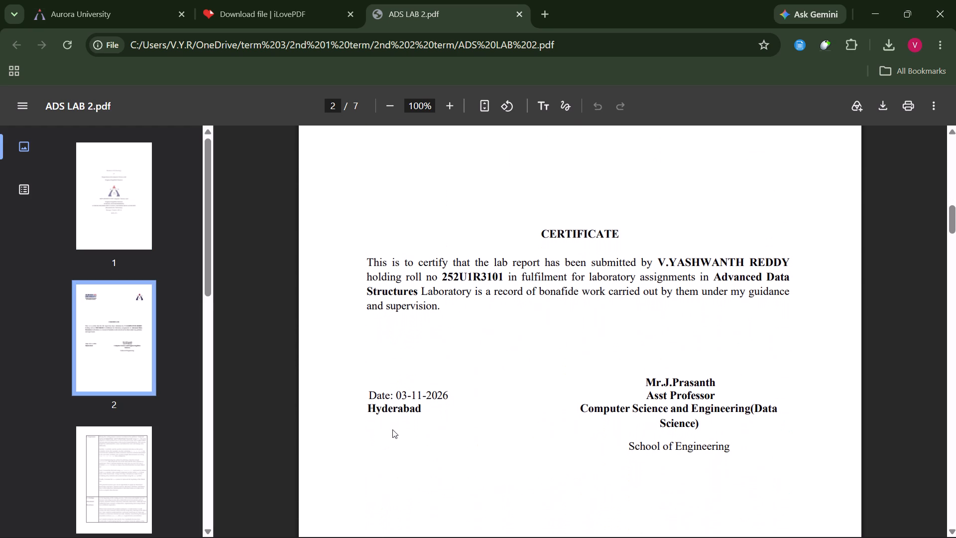
scroll(392, 429, "down", 1)
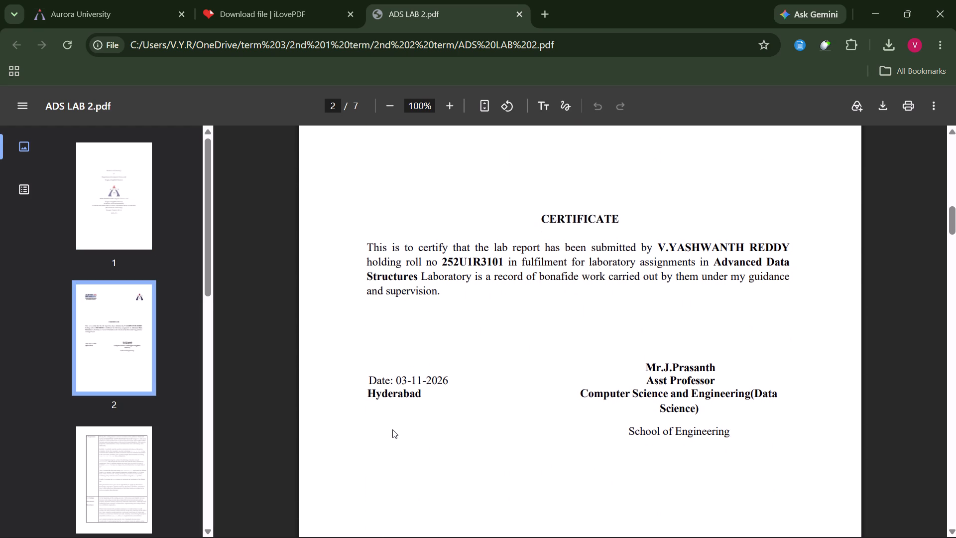
scroll(392, 429, "down", 2)
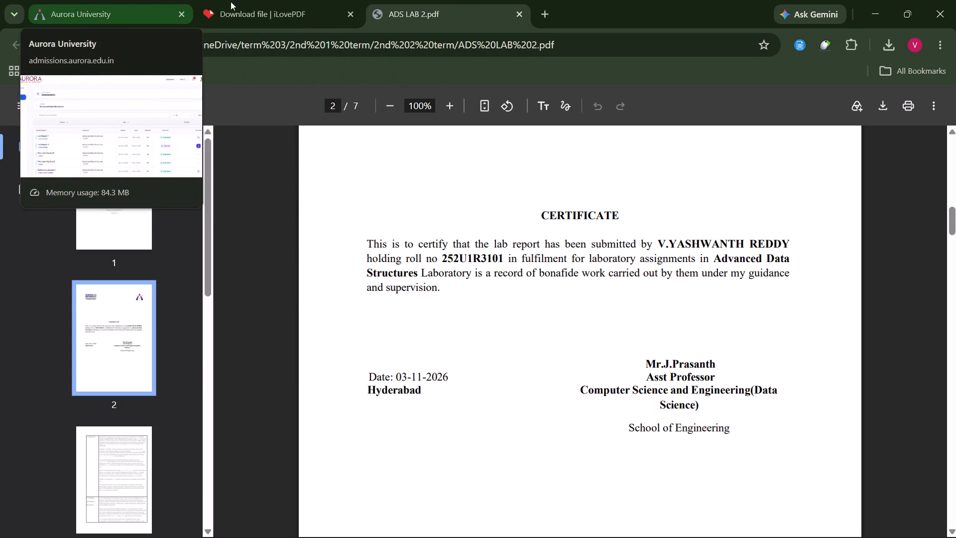
Switch back to the downloaded ADS LAB 2 document in Word and look over its cover page and certificate.
left_click(258, 9)
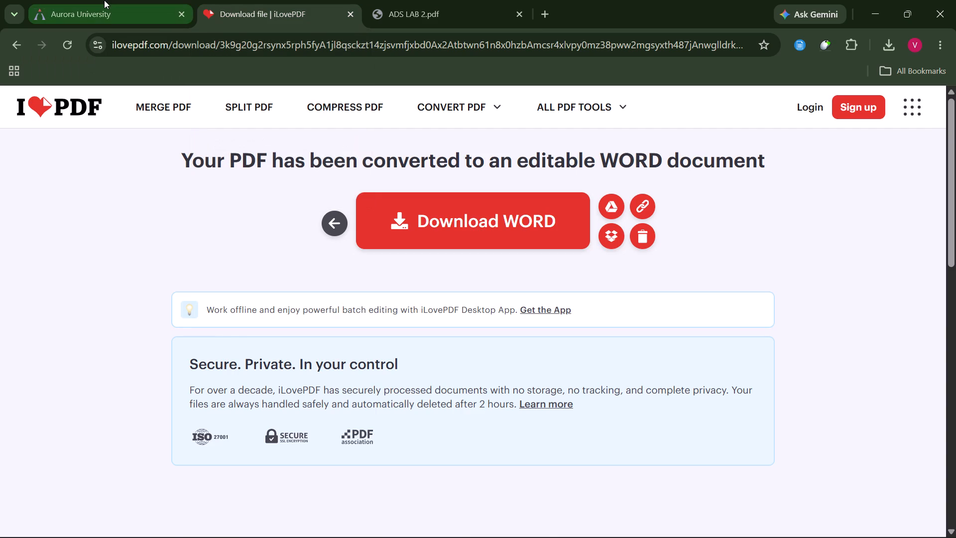
left_click(104, 0)
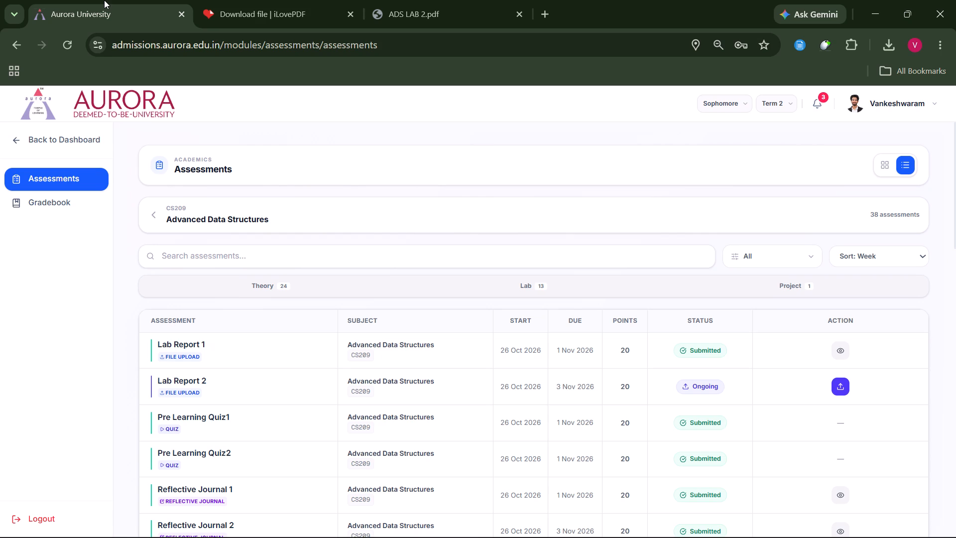
left_click(268, 0)
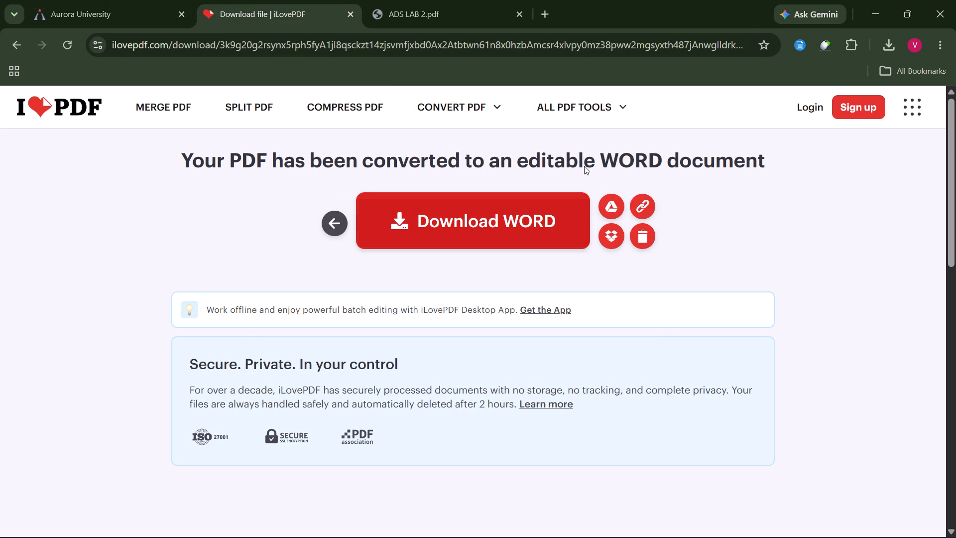
left_click(891, 51)
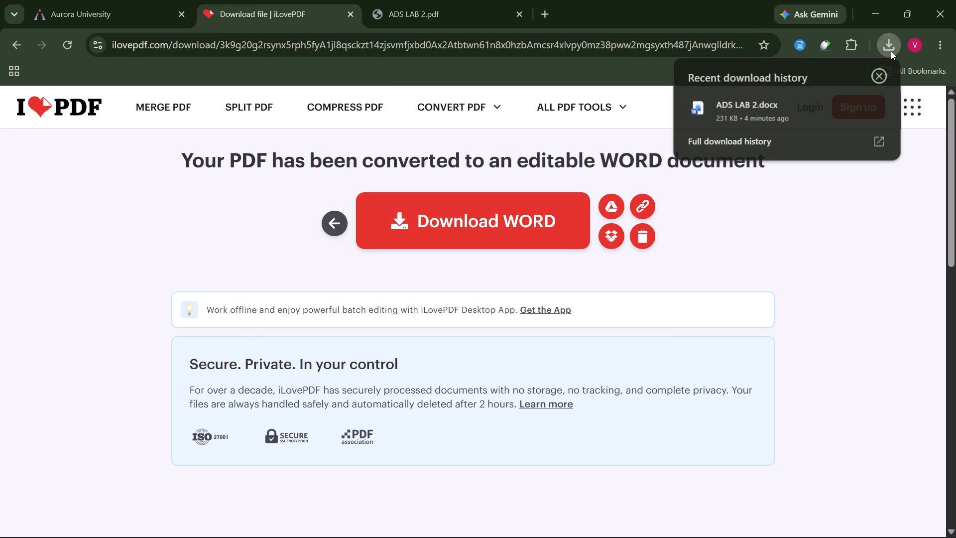
left_click(775, 121)
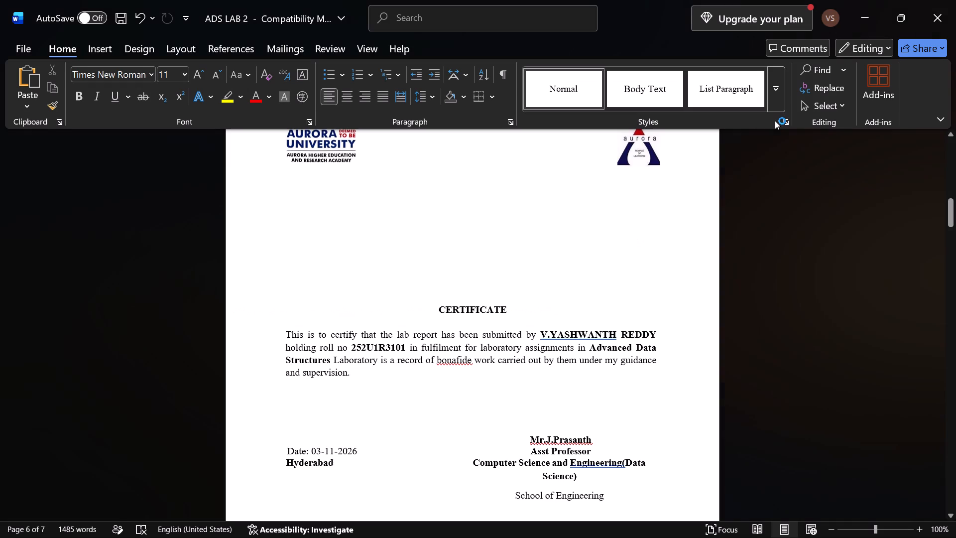
scroll(599, 267, "up", 3)
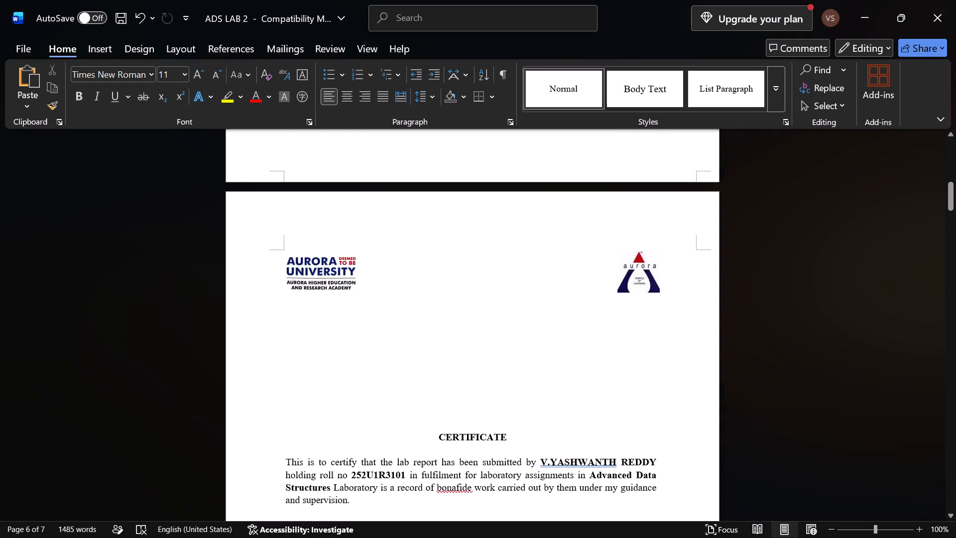
scroll(599, 267, "up", 2)
scroll(599, 267, "right", 1)
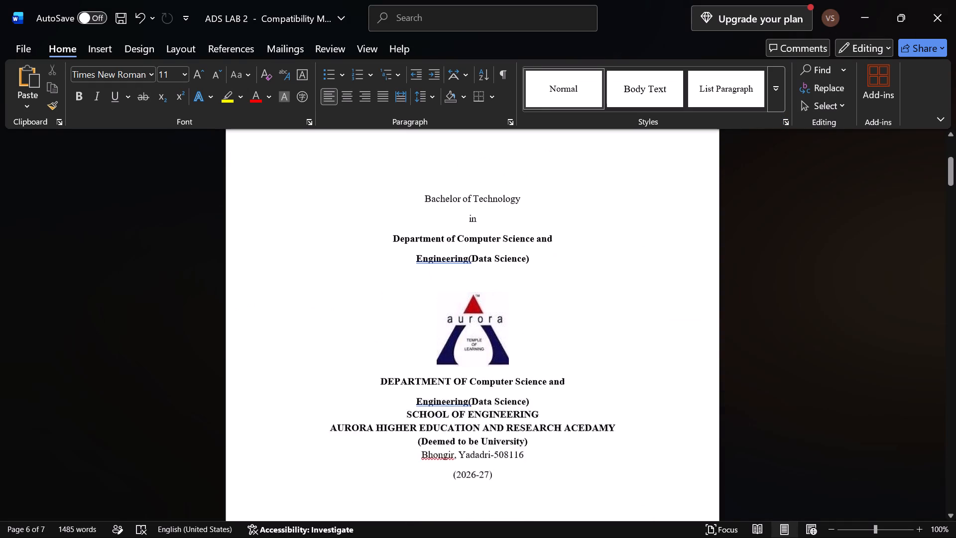
scroll(599, 267, "right", 1)
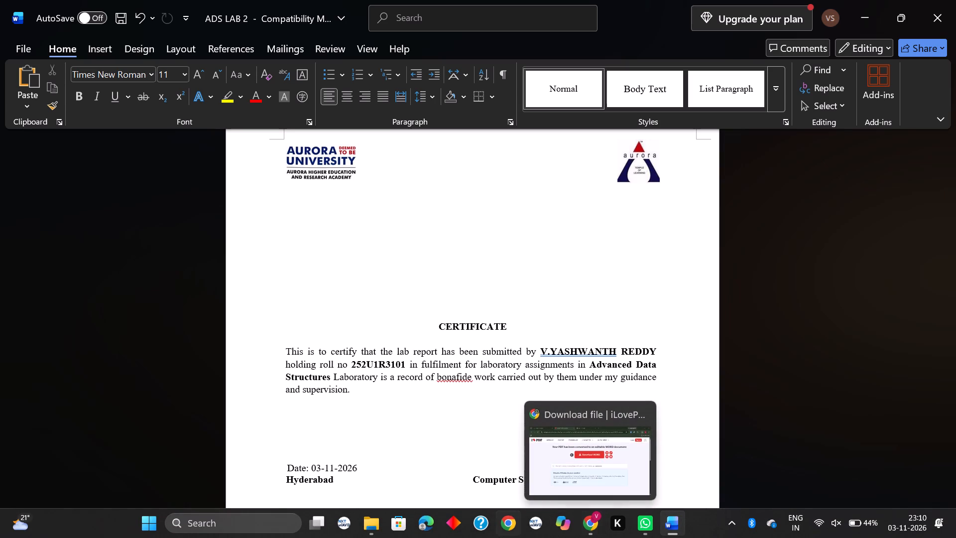
Open the ADS LAB 1 PDF from the 2nd 2 term folder and find its student details table on page 3.
left_click(367, 532)
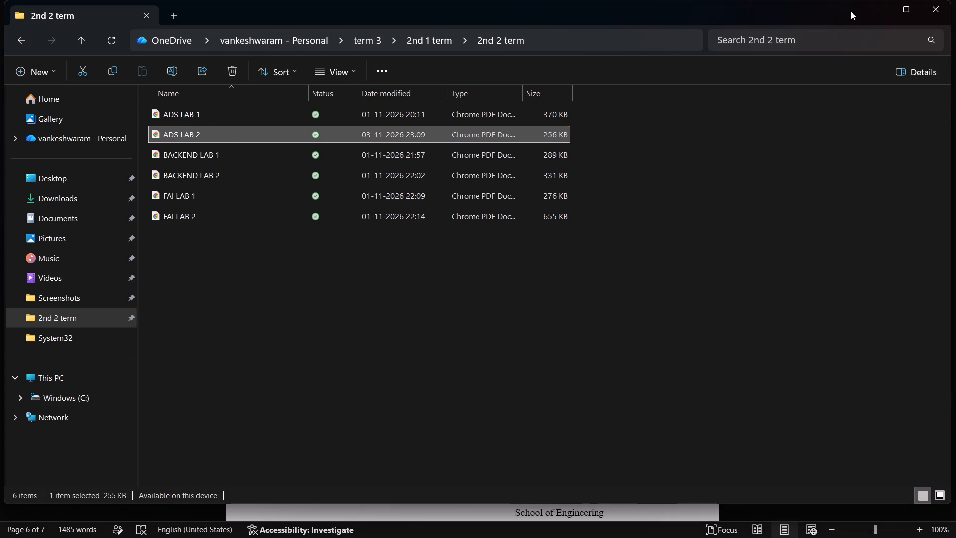
left_click(210, 111)
double_click(210, 111)
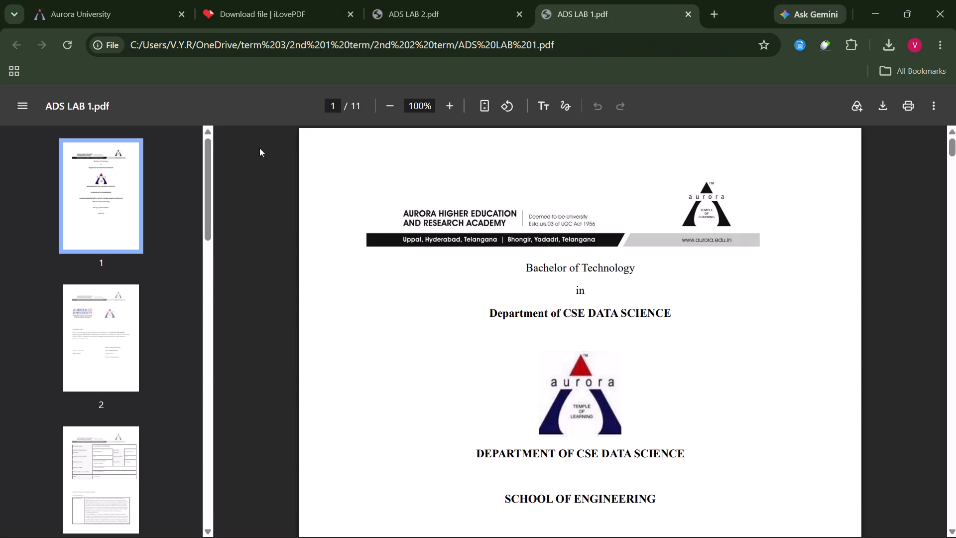
scroll(359, 318, "down", 11)
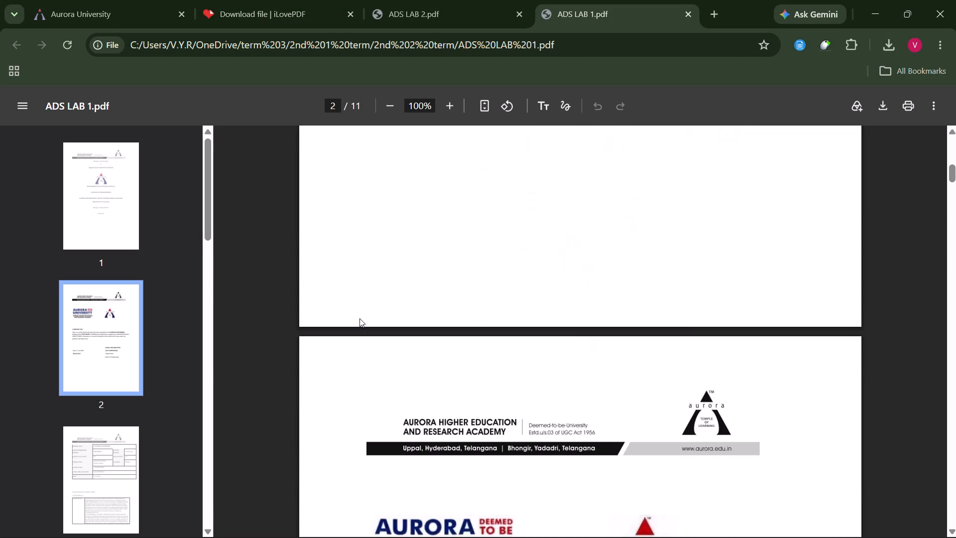
scroll(359, 318, "down", 5)
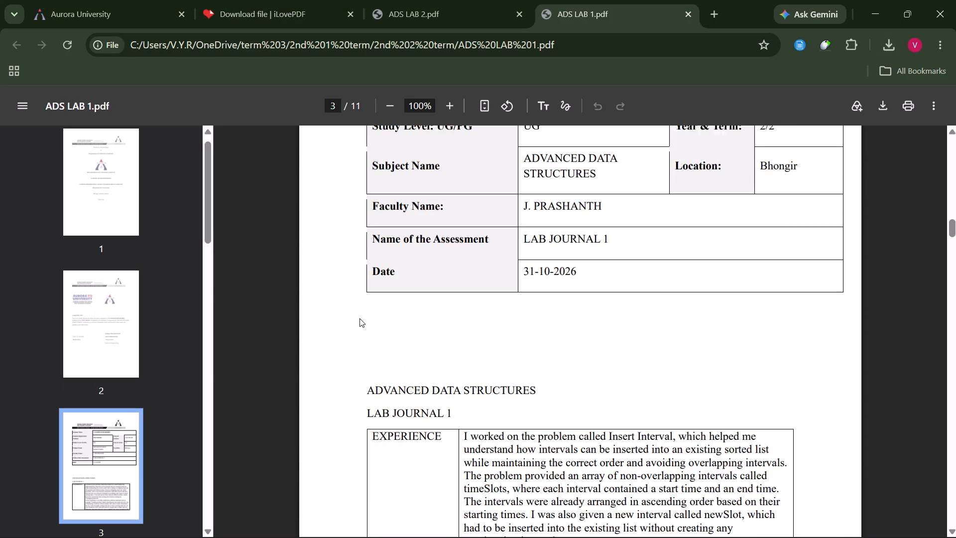
scroll(359, 318, "down", 1)
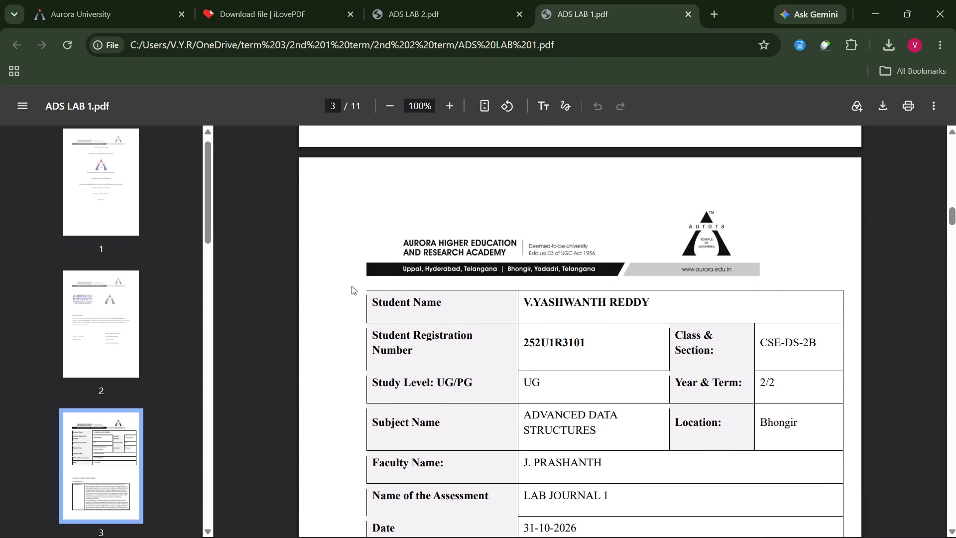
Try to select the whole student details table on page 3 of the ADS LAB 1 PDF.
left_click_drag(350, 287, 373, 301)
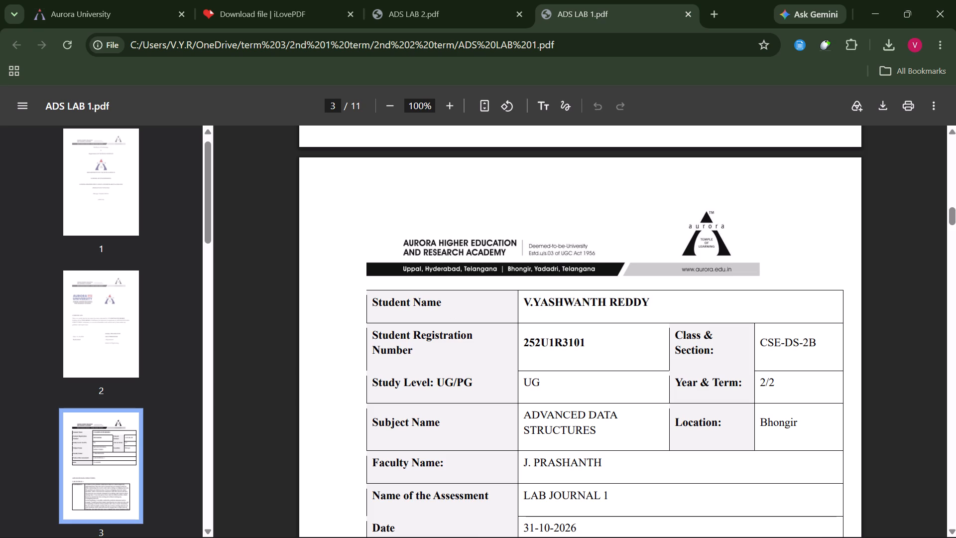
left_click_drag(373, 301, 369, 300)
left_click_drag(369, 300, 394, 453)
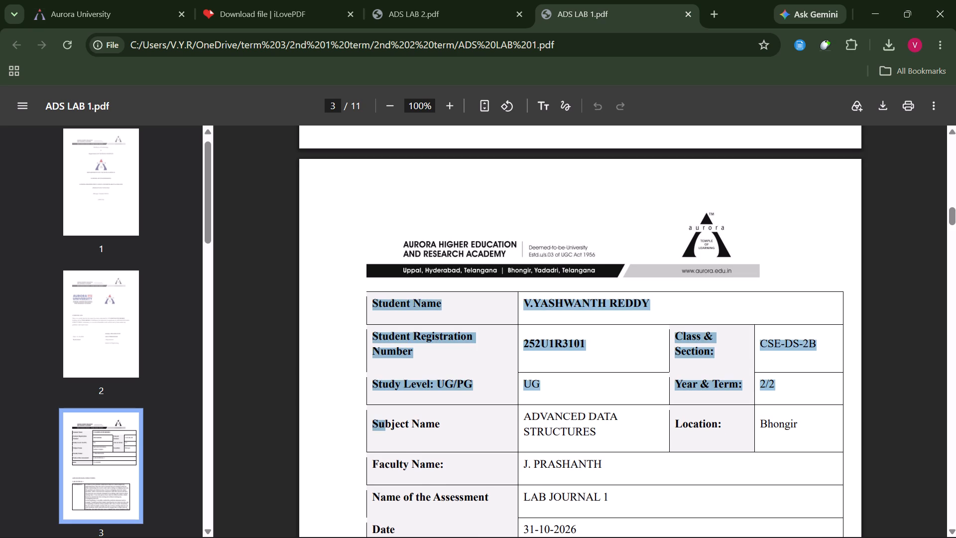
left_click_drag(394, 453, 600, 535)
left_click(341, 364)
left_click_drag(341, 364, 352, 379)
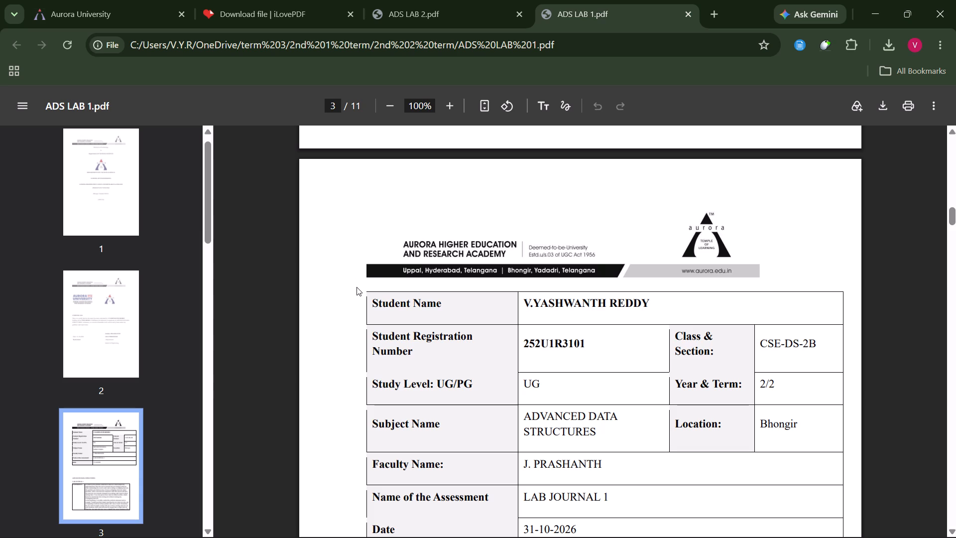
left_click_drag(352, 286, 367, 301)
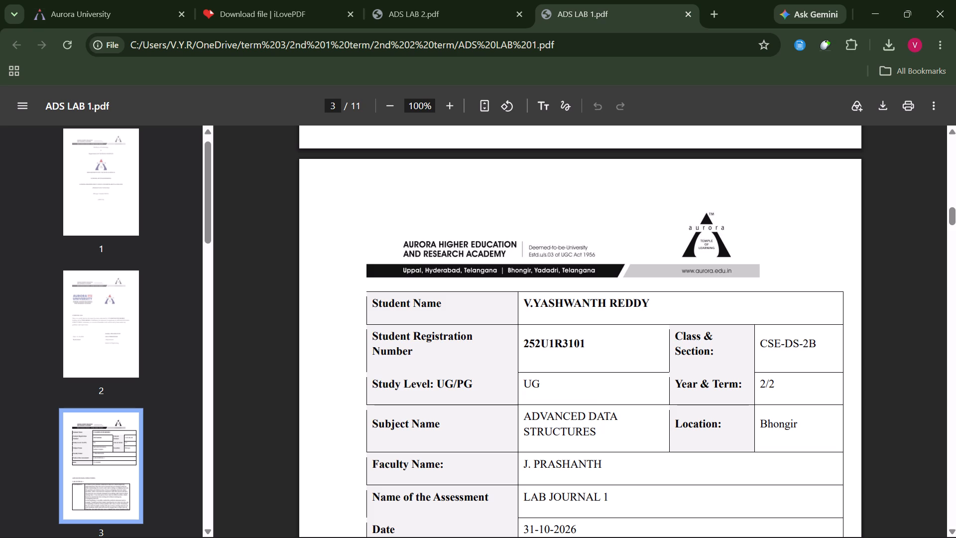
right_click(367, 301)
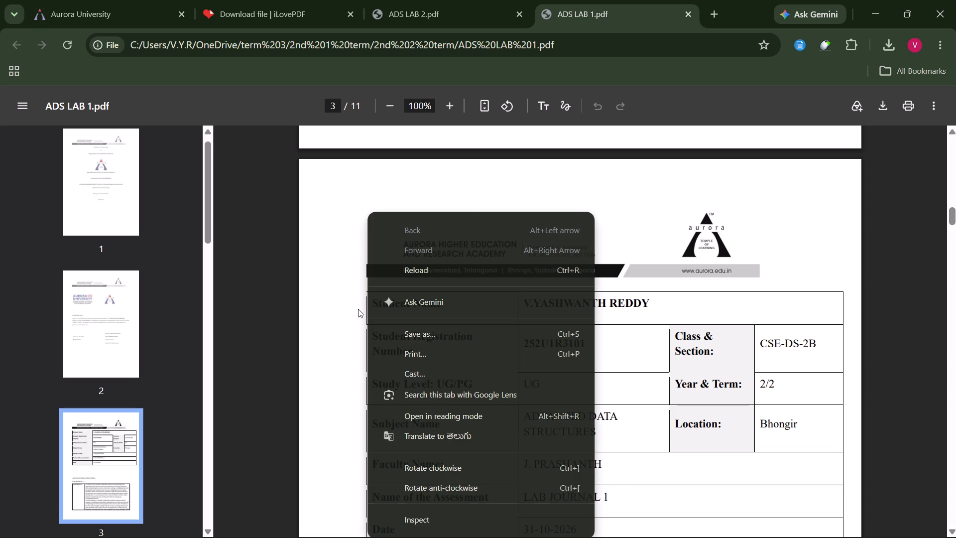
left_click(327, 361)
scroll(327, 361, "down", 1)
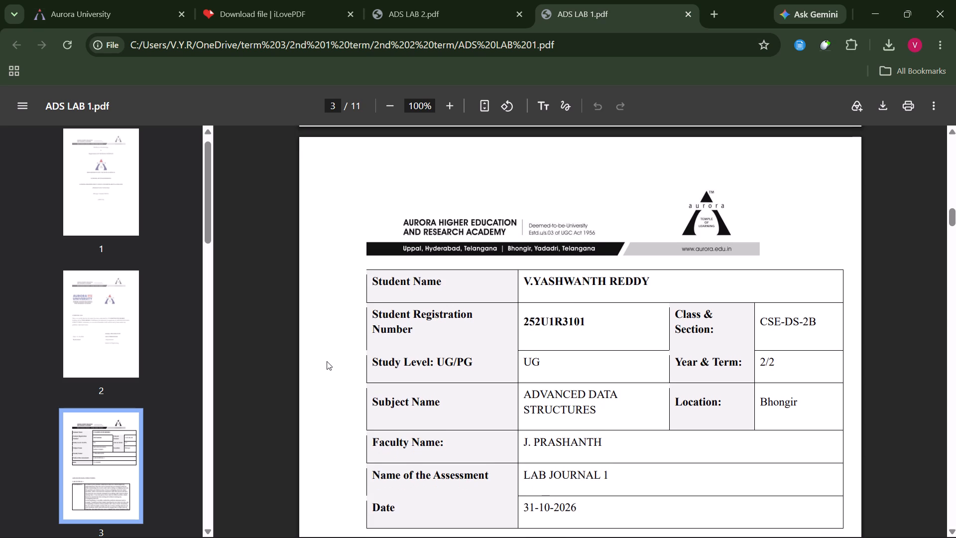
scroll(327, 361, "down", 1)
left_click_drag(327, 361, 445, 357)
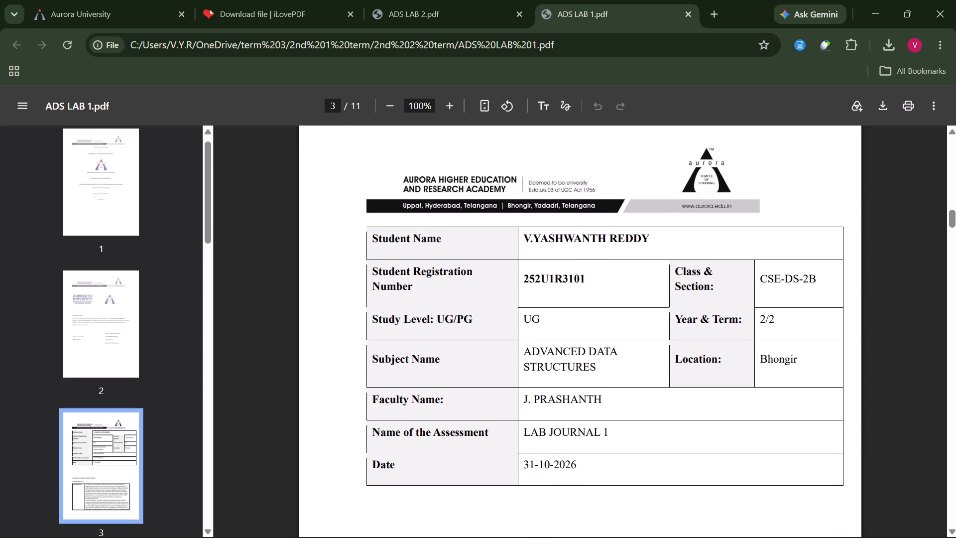
Switch to the ADS LAB 2 PDF and examine the pages from the certificate to the start of the Experience table.
left_click(438, 0)
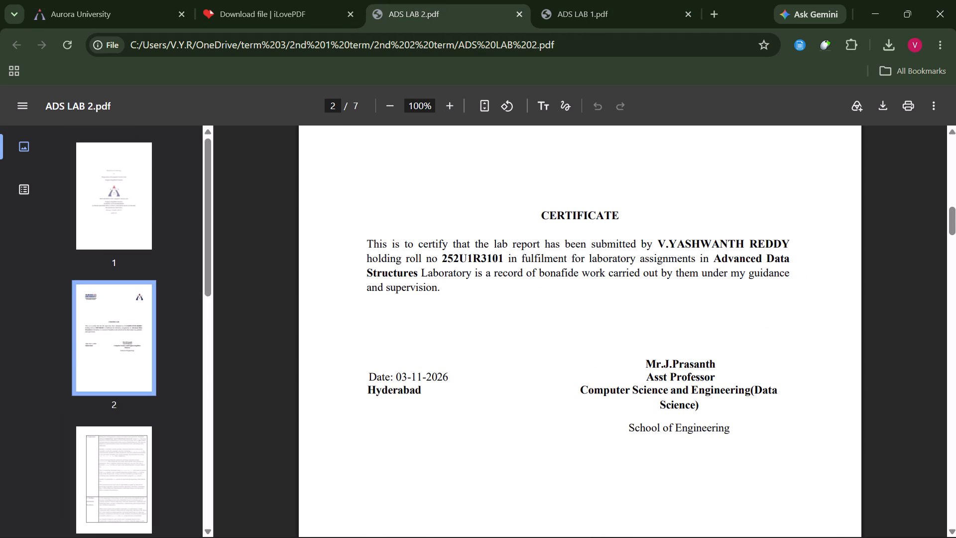
scroll(473, 303, "down", 9)
scroll(473, 303, "up", 2)
scroll(473, 303, "down", 4)
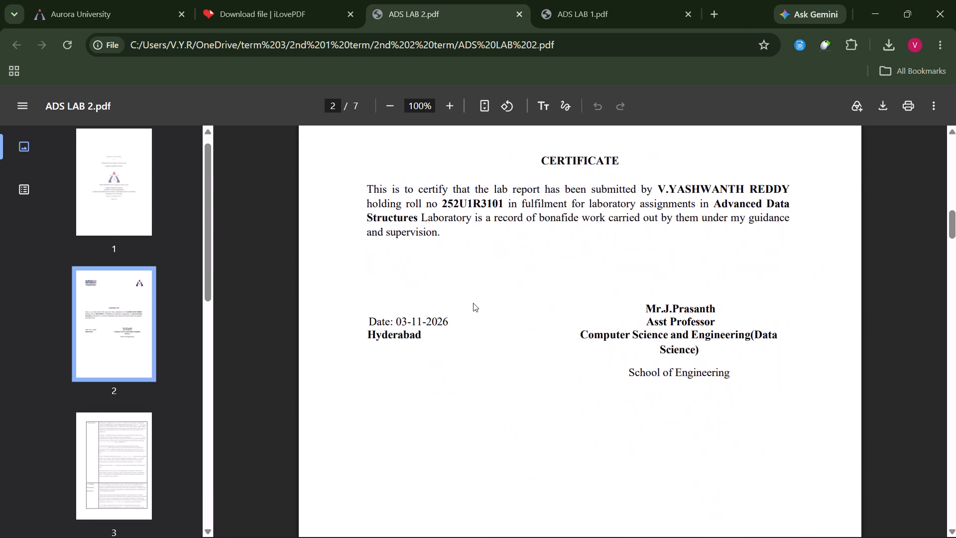
scroll(473, 303, "down", 2)
left_click(420, 282)
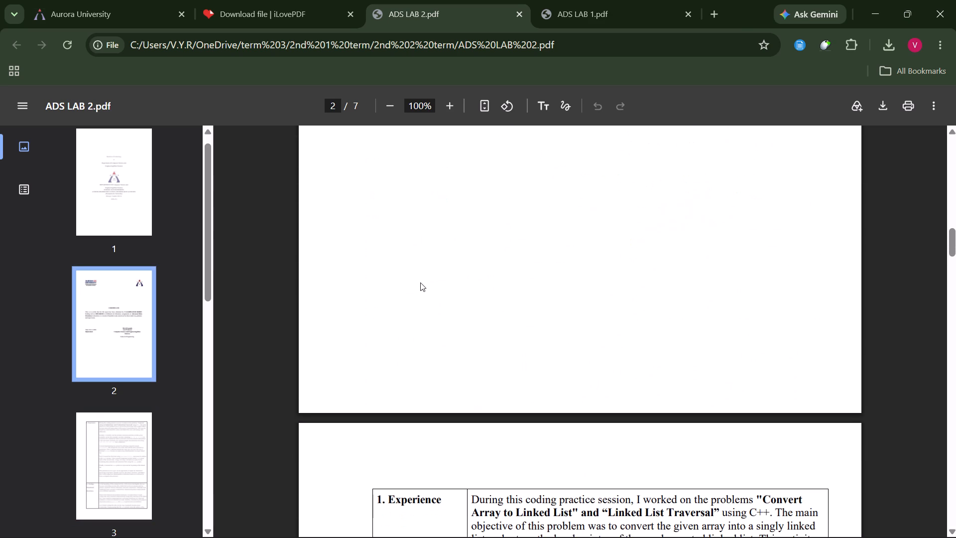
scroll(420, 282, "up", 1)
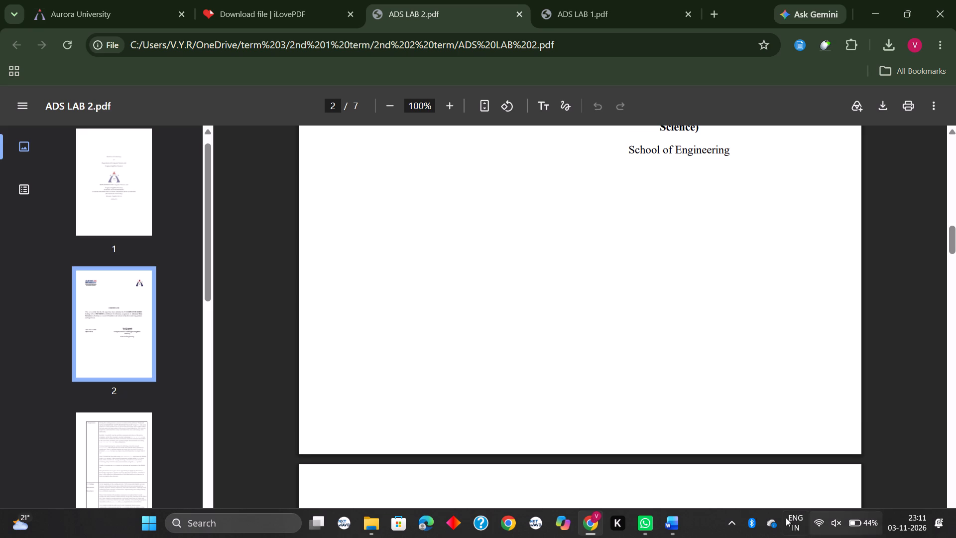
Switch to the ADS LAB 2 document in Word and look over the area between the certificate and the Experience table.
left_click(674, 531)
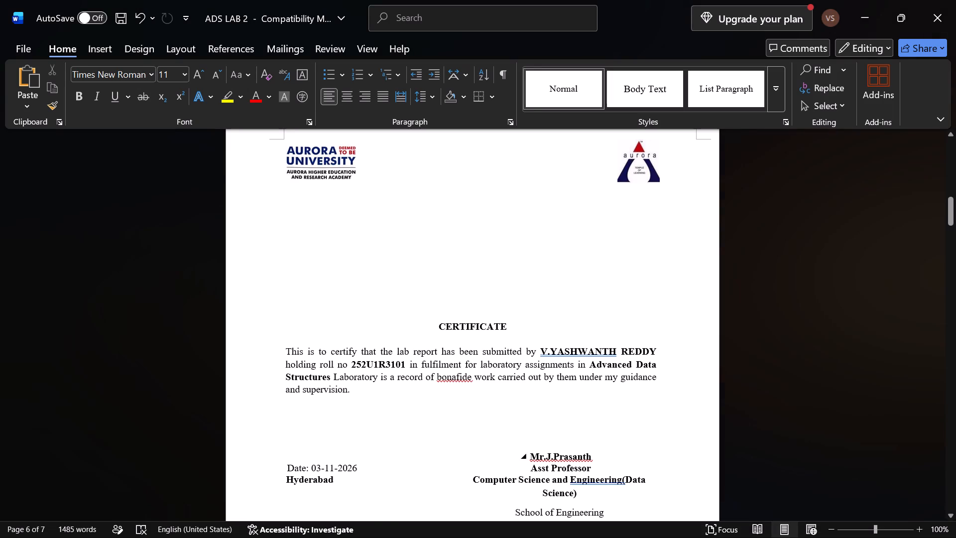
scroll(538, 451, "down", 5)
scroll(538, 451, "up", 6)
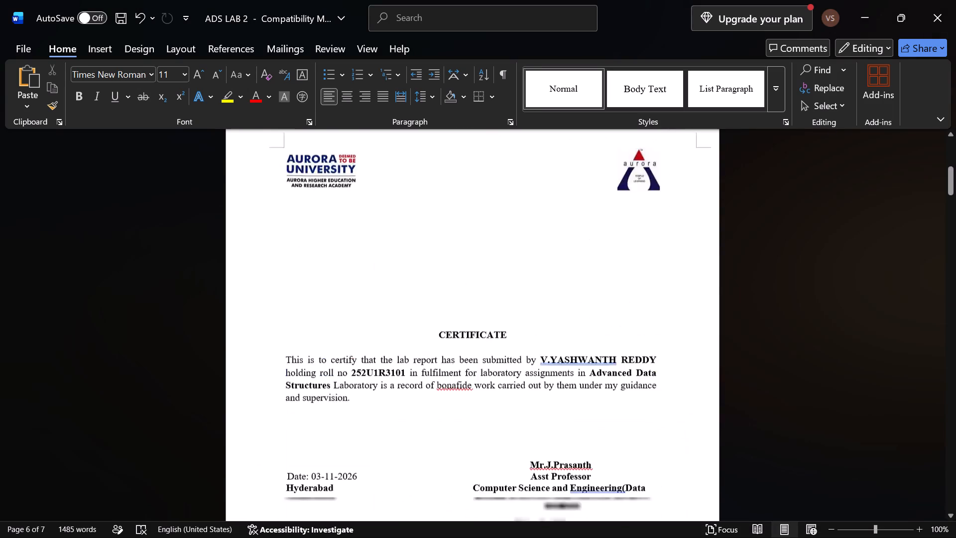
scroll(538, 451, "down", 6)
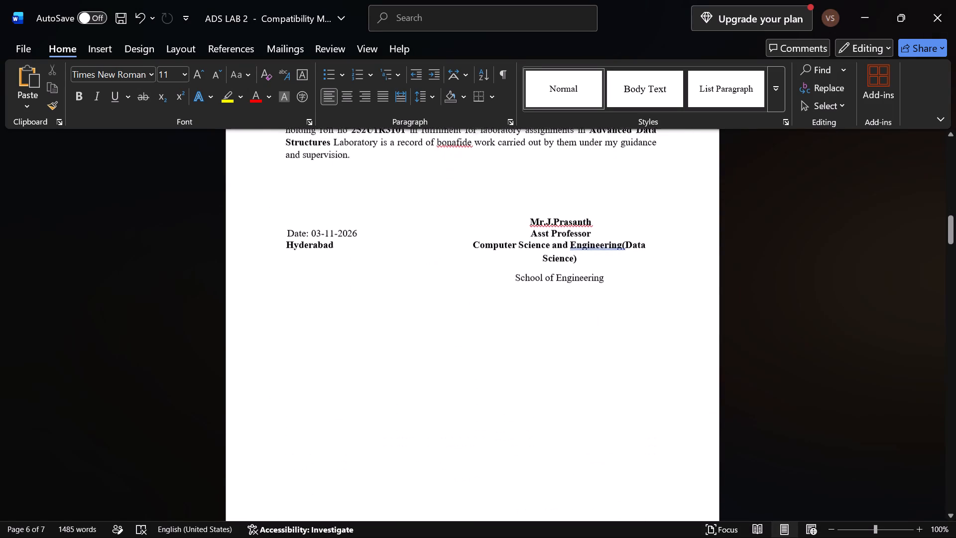
scroll(538, 451, "down", 2)
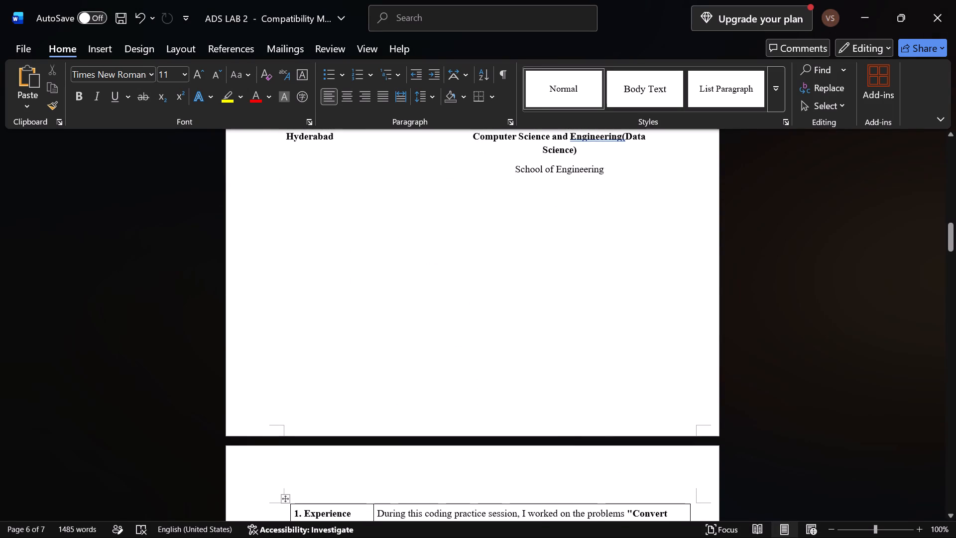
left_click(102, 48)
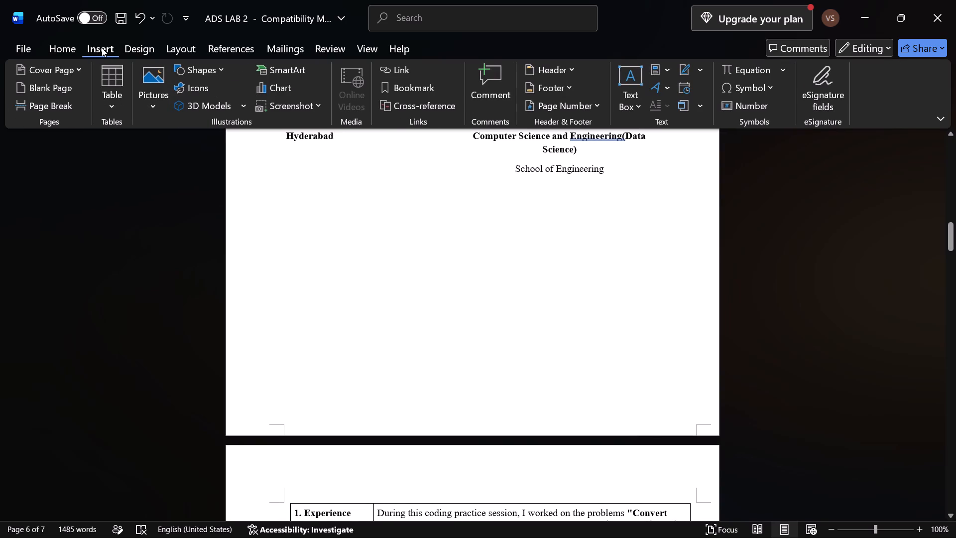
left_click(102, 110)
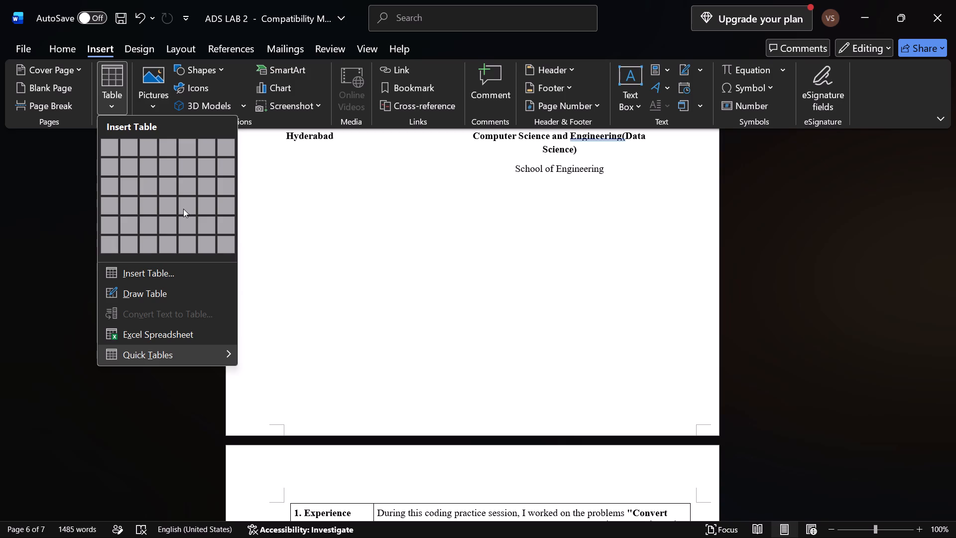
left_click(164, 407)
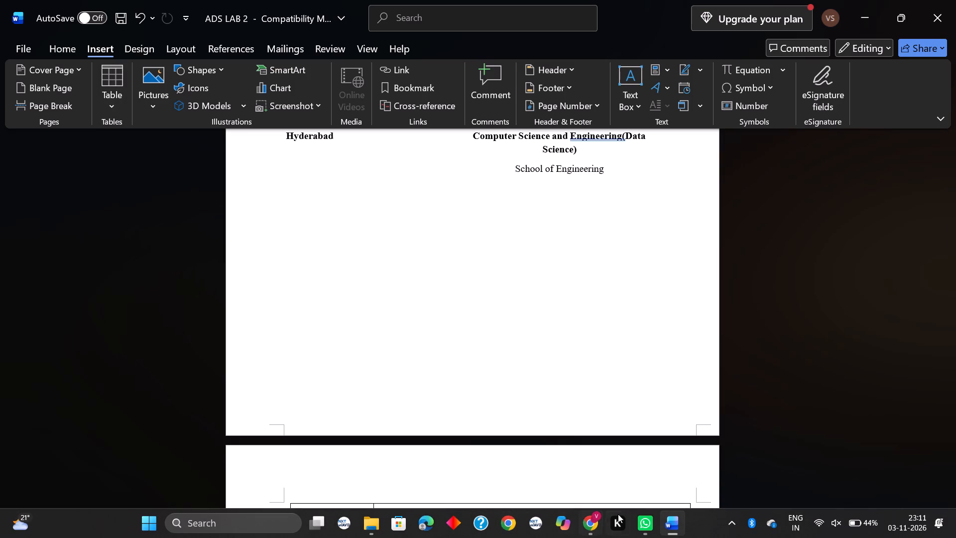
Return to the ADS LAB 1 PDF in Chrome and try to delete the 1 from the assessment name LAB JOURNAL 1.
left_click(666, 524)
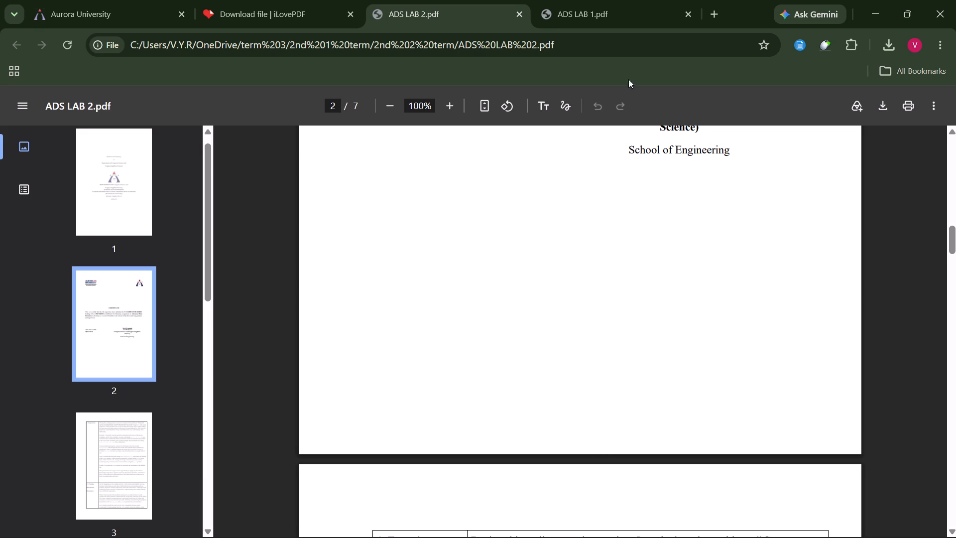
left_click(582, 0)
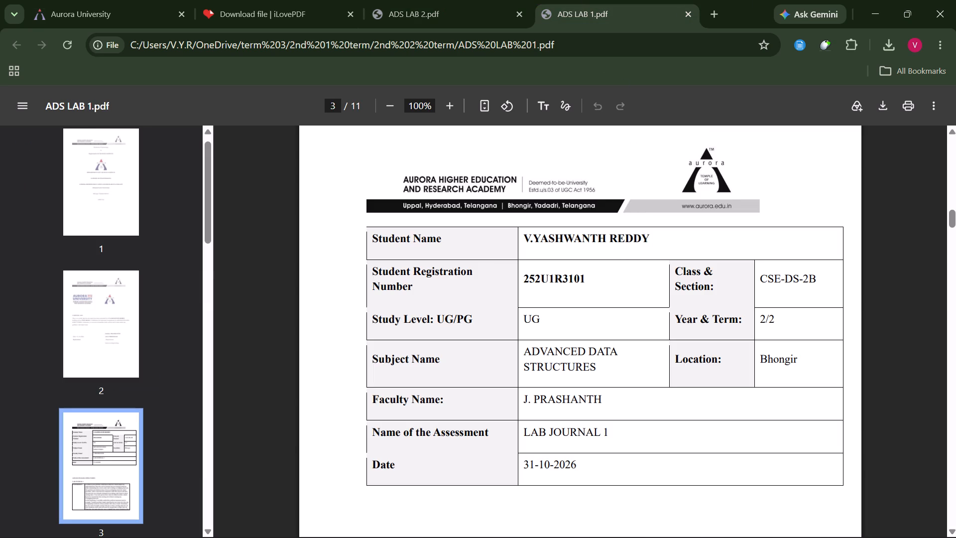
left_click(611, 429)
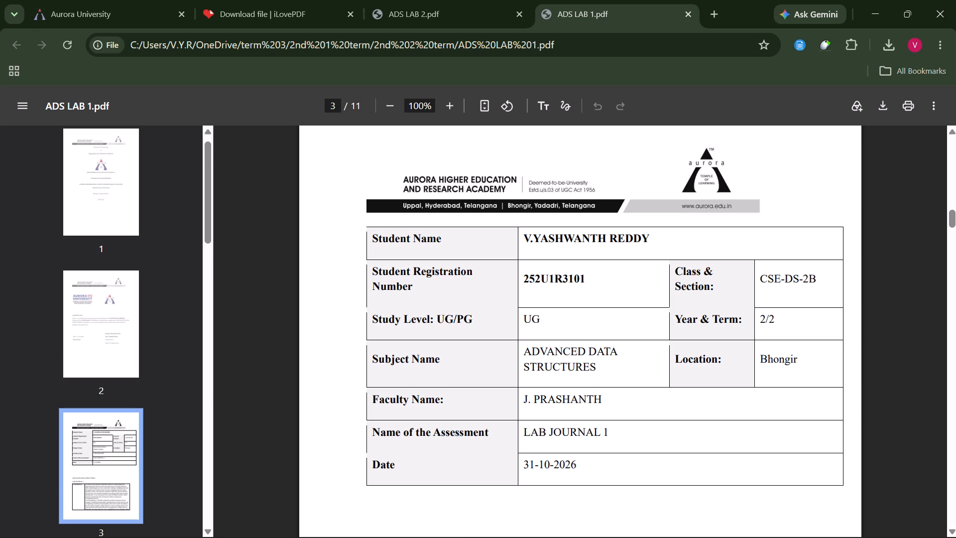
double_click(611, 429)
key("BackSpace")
left_click(803, 7)
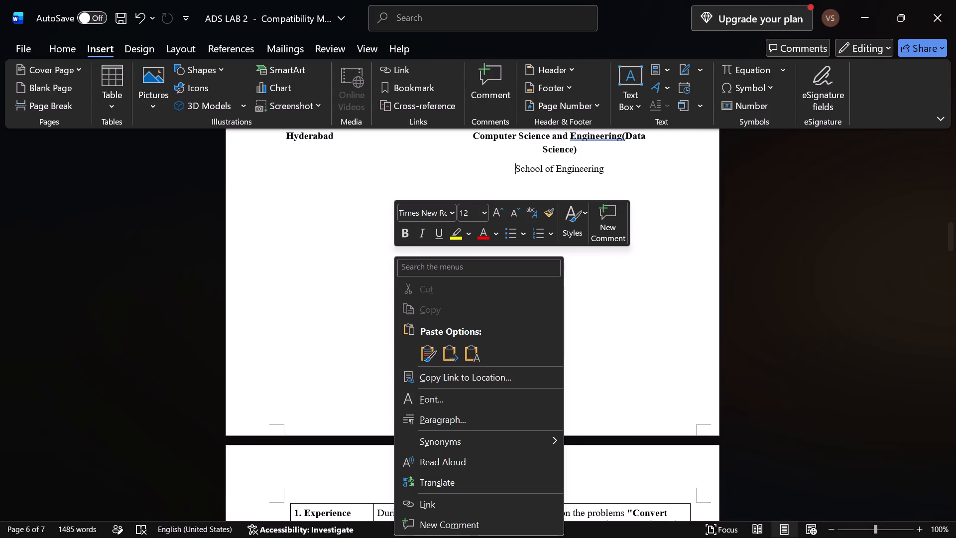
key("ctrl+v")
left_click(362, 370)
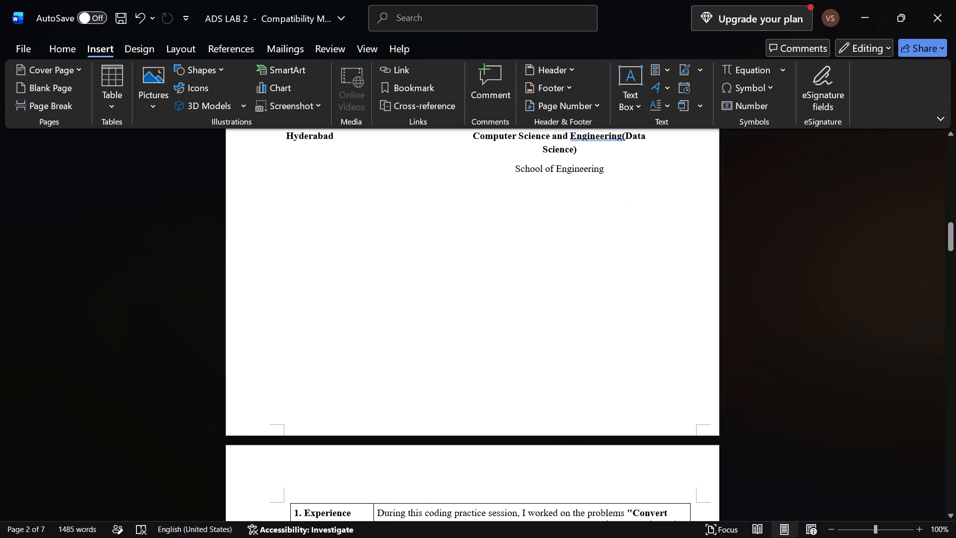
right_click(285, 240)
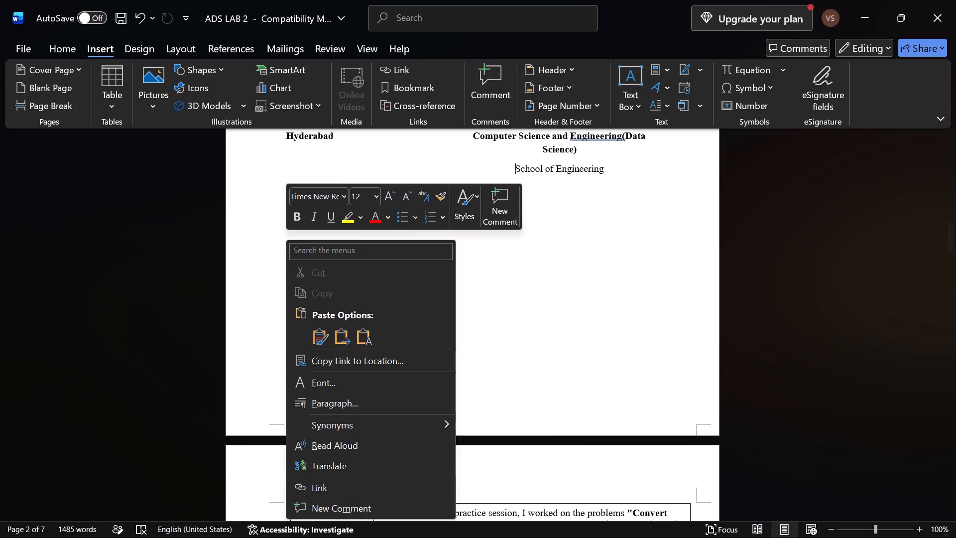
key("ctrl+v")
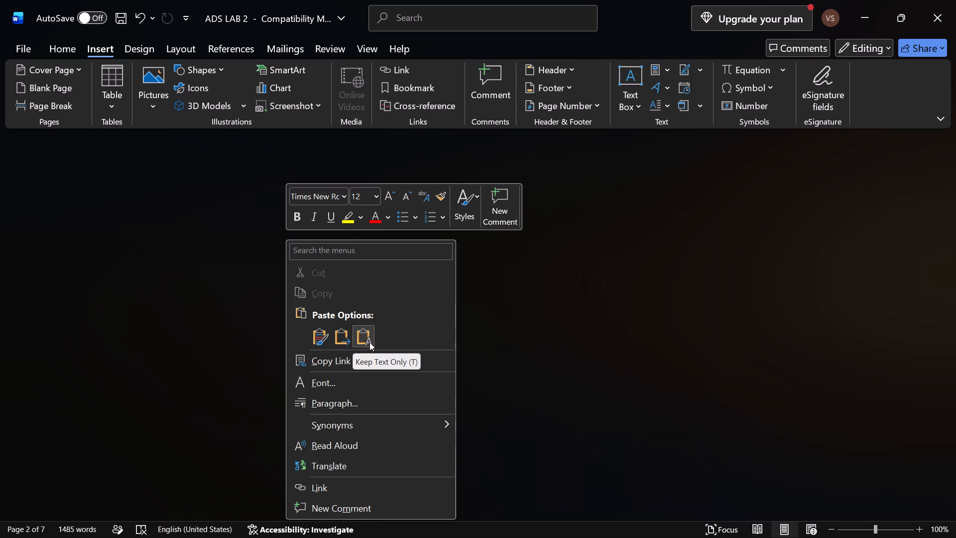
left_click(115, 103)
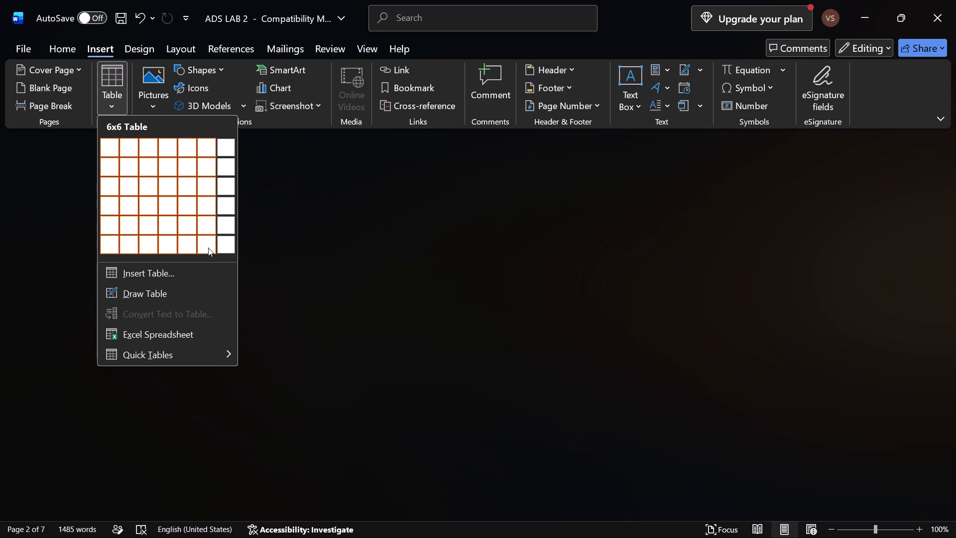
left_click(341, 245)
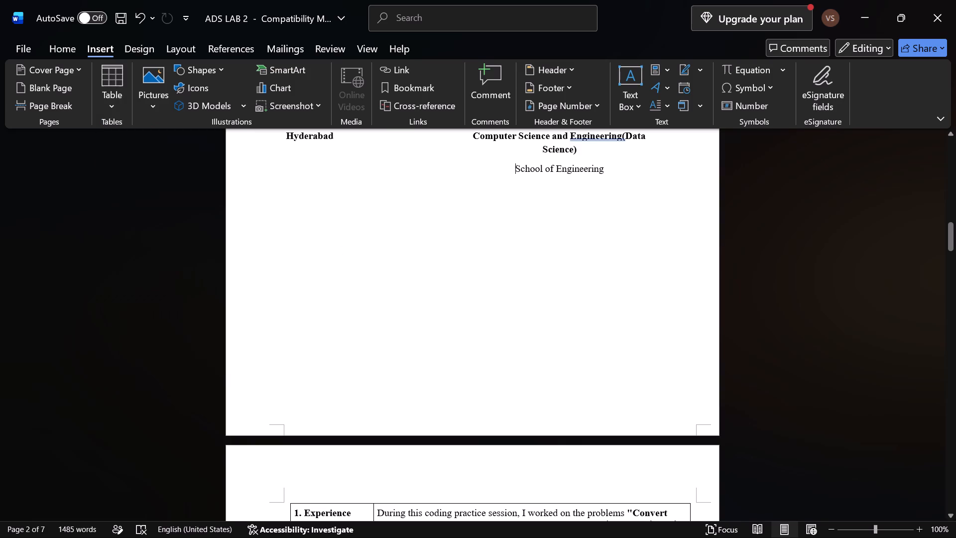
left_click(337, 224)
key("ctrl+v")
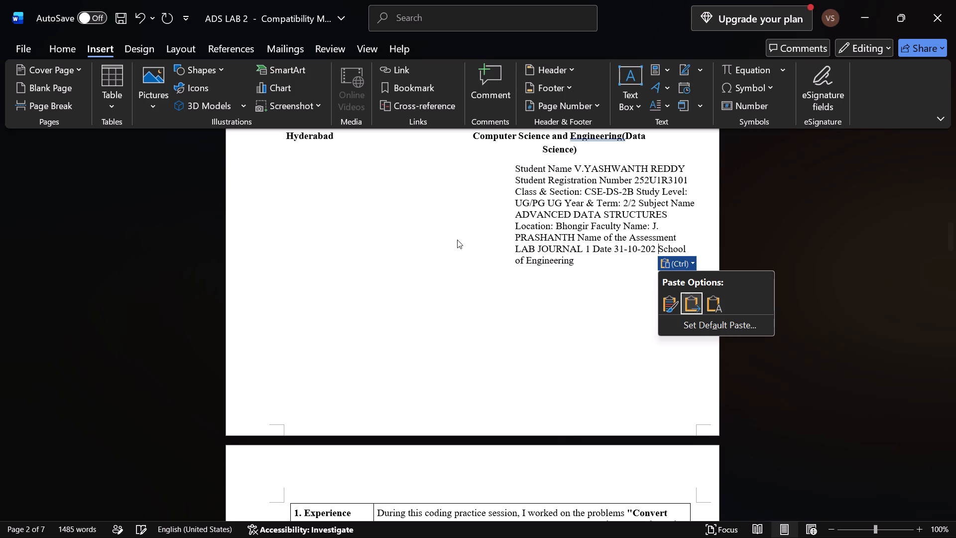
Preview the different paste formatting options on the pasted student details text, ending on the merged formatting.
key("Right")
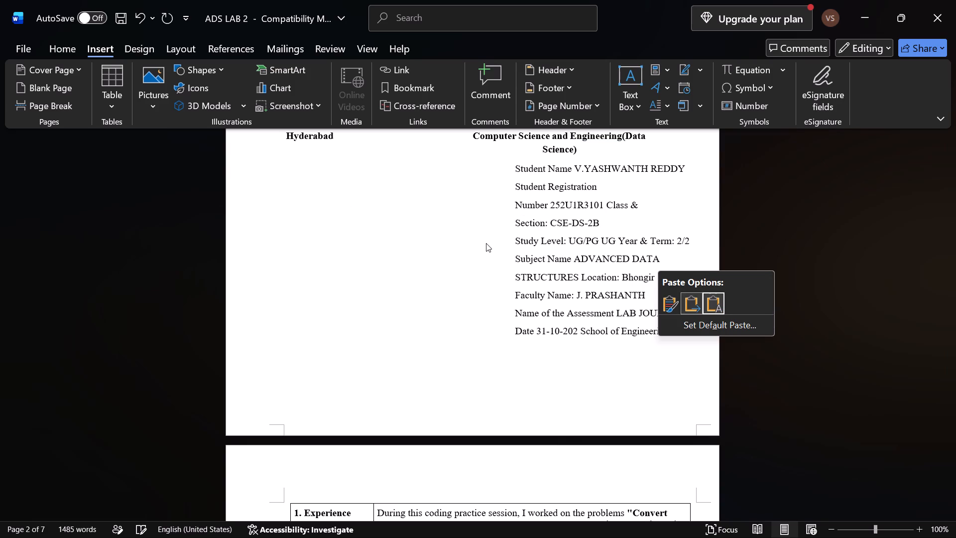
key("Left")
key("Left")
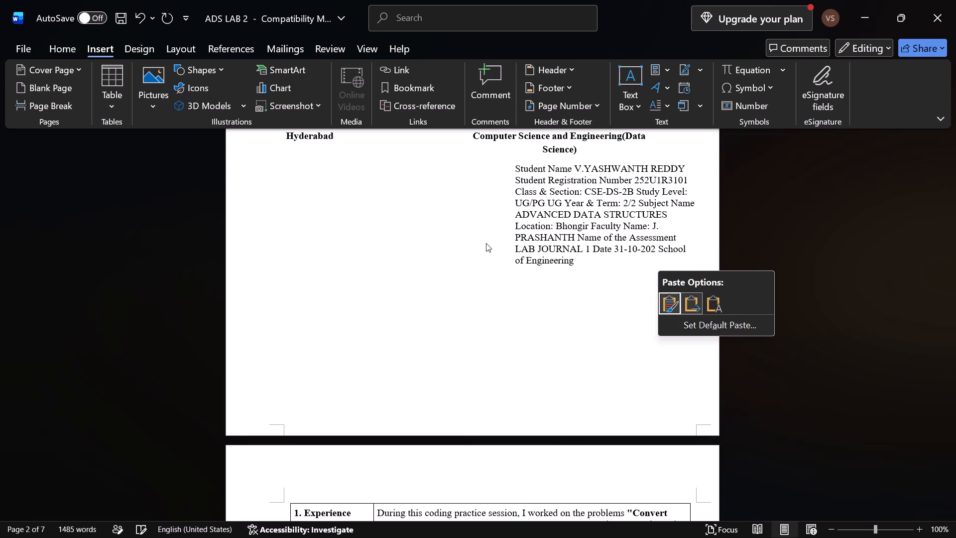
key("Right")
key("Right")
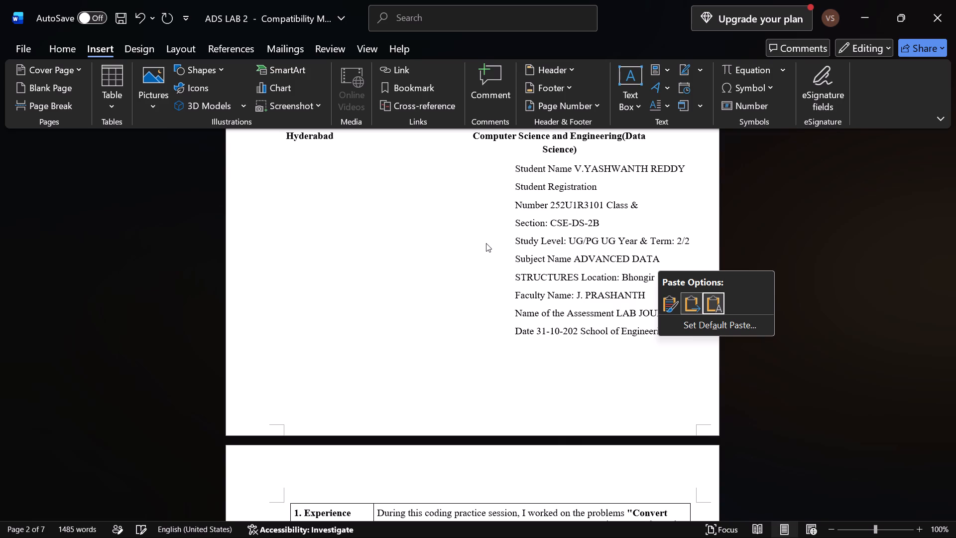
key("Down")
key("Up")
key("Down")
key("Up")
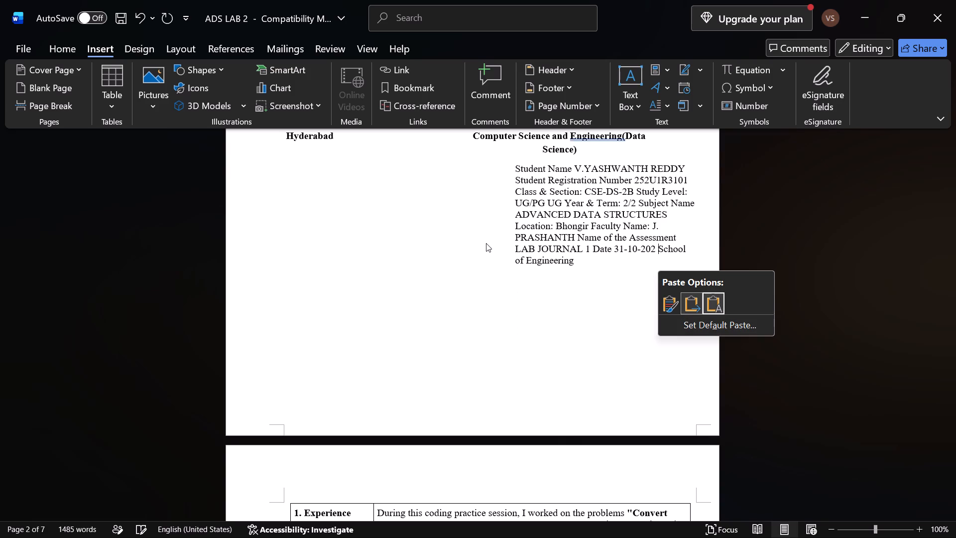
key("Left")
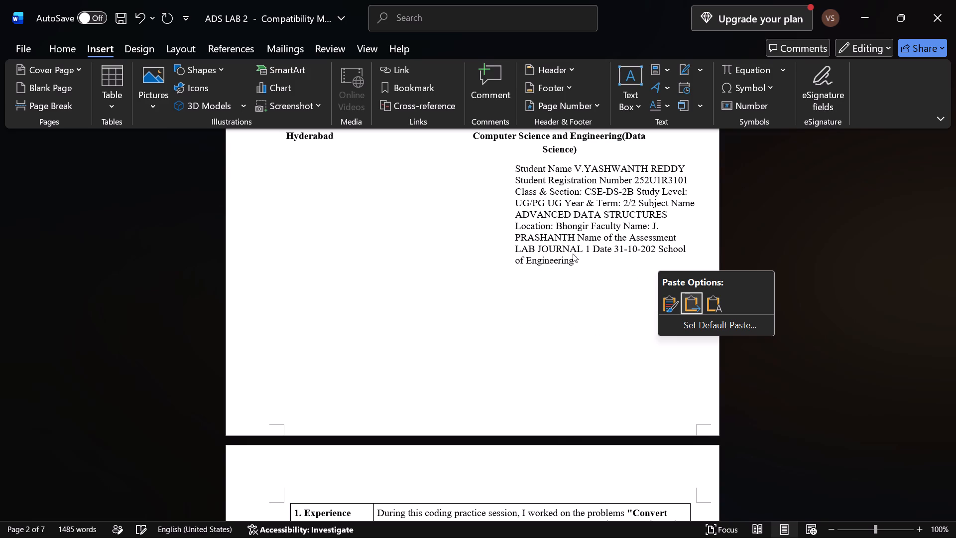
left_click(576, 326)
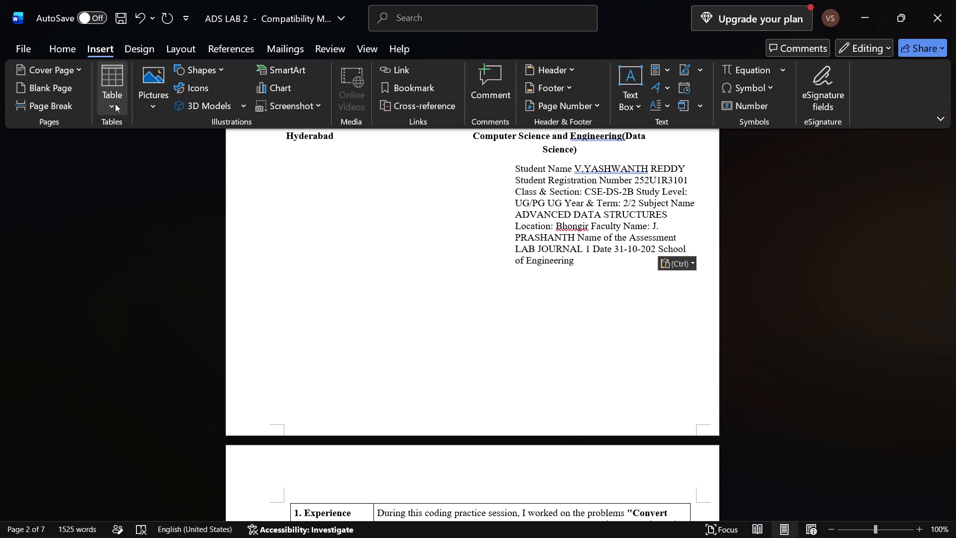
Insert a table with 2 columns and 6 rows between the pasted student details and "School of Engineering".
left_click(115, 104)
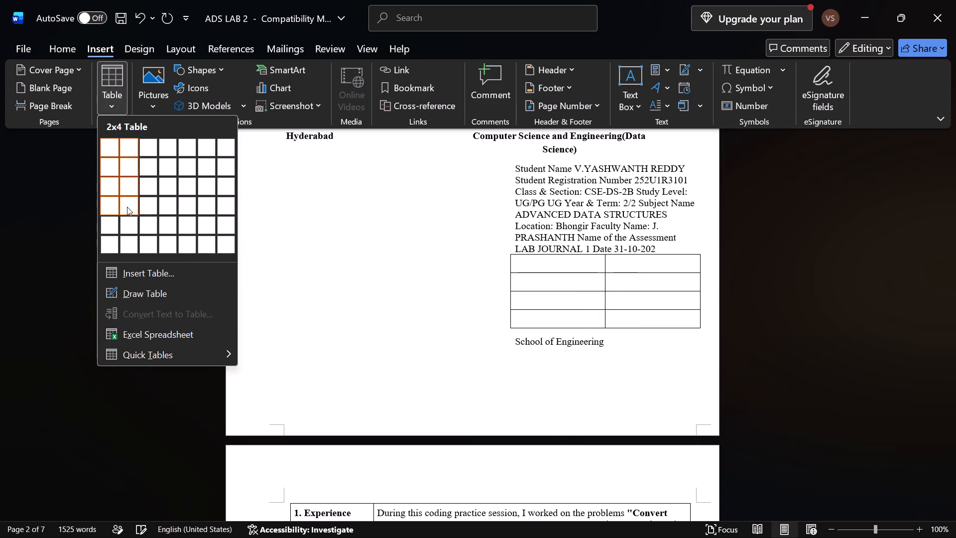
left_click(133, 249)
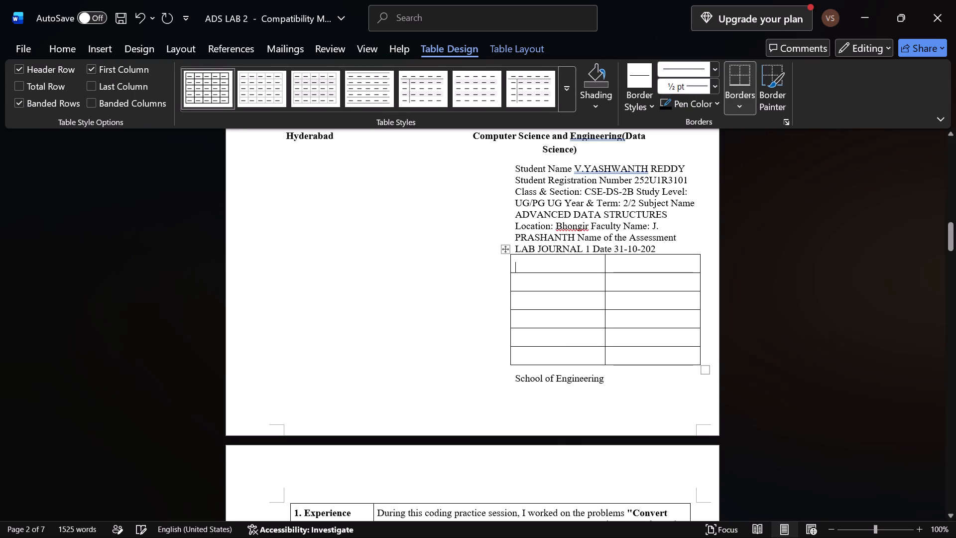
Copy the label "Student Name" from the pasted text into the first cell of the new table.
left_click_drag(510, 163, 512, 163)
left_click_drag(512, 163, 574, 172)
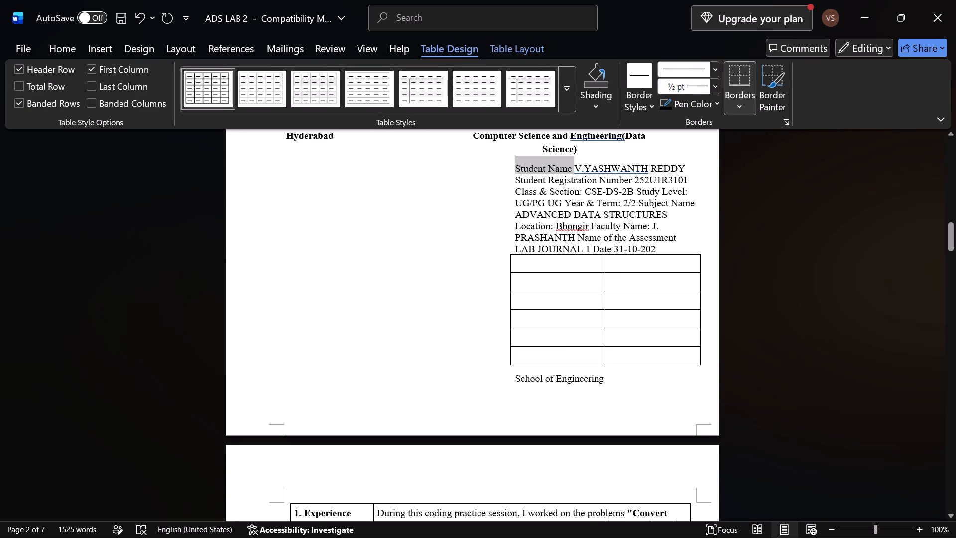
left_click_drag(574, 172, 574, 171)
key("ctrl+c")
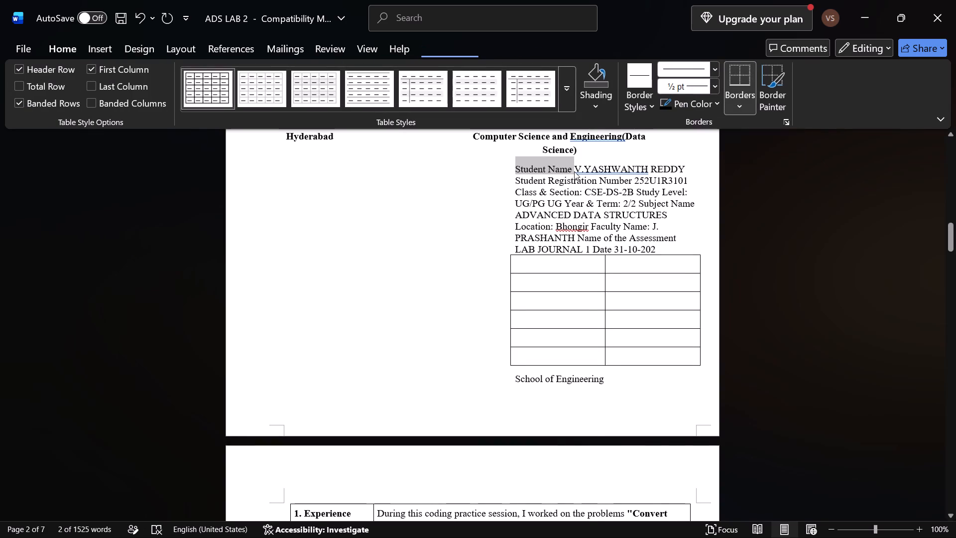
left_click(568, 267)
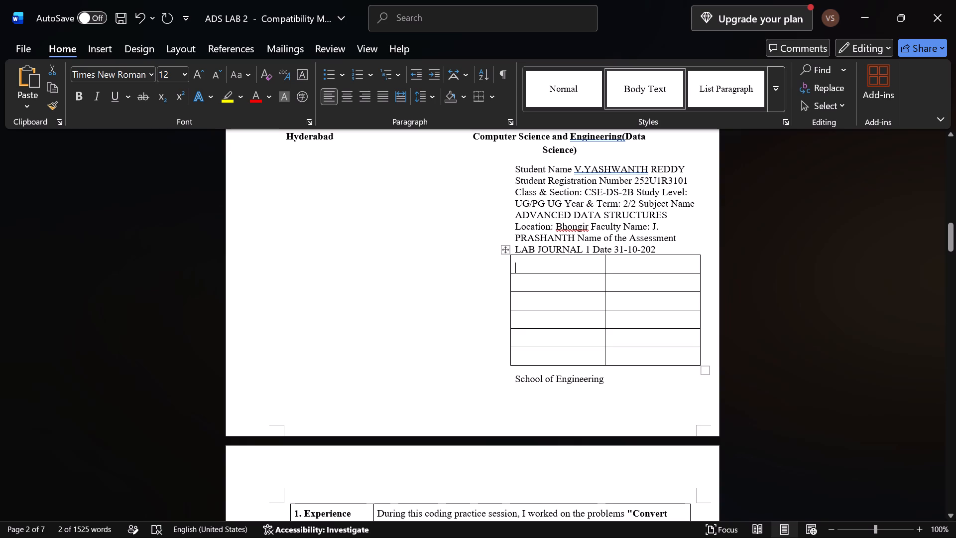
key("ctrl+v")
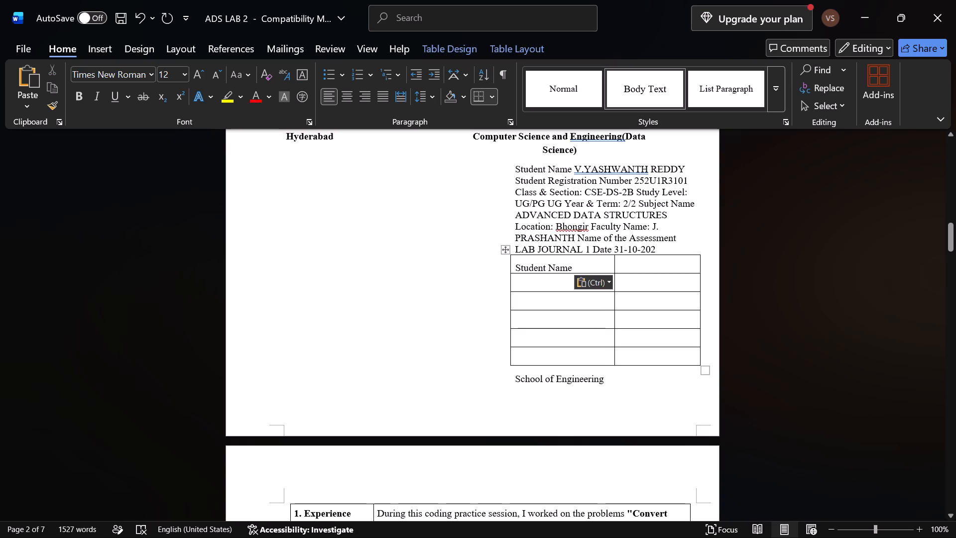
Copy the student's name from the pasted text into the cell beside "Student Name" in the table.
left_click_drag(574, 166, 711, 159)
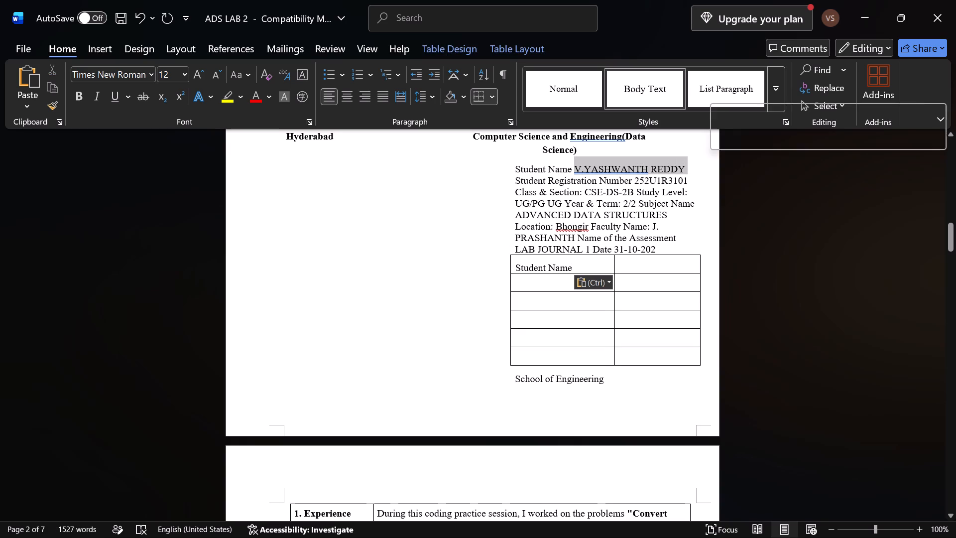
key("ctrl+c")
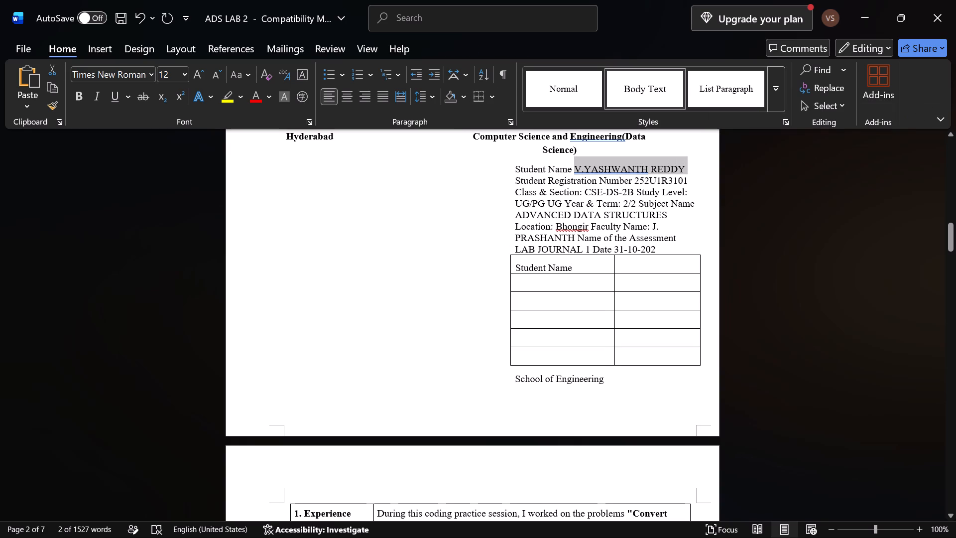
left_click(691, 258)
key("ctrl+v")
left_click(649, 271)
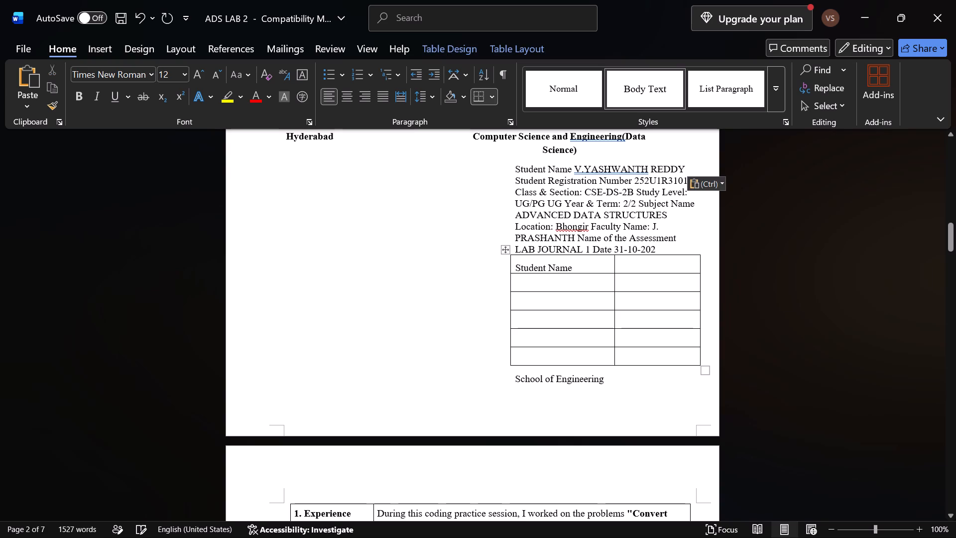
key("ctrl+v")
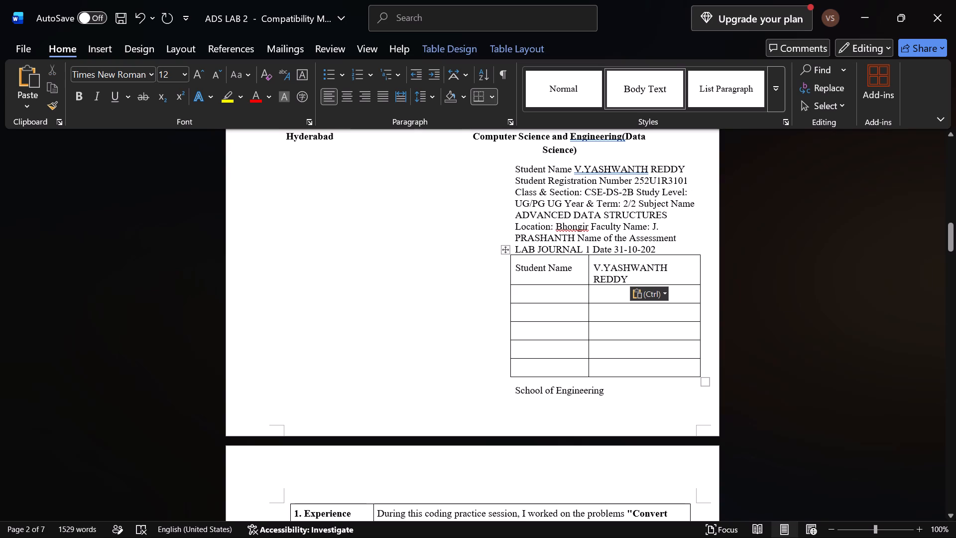
Copy the label "Student Registration Number" from the pasted text into the first cell of the table's second row.
left_click_drag(511, 179, 624, 181)
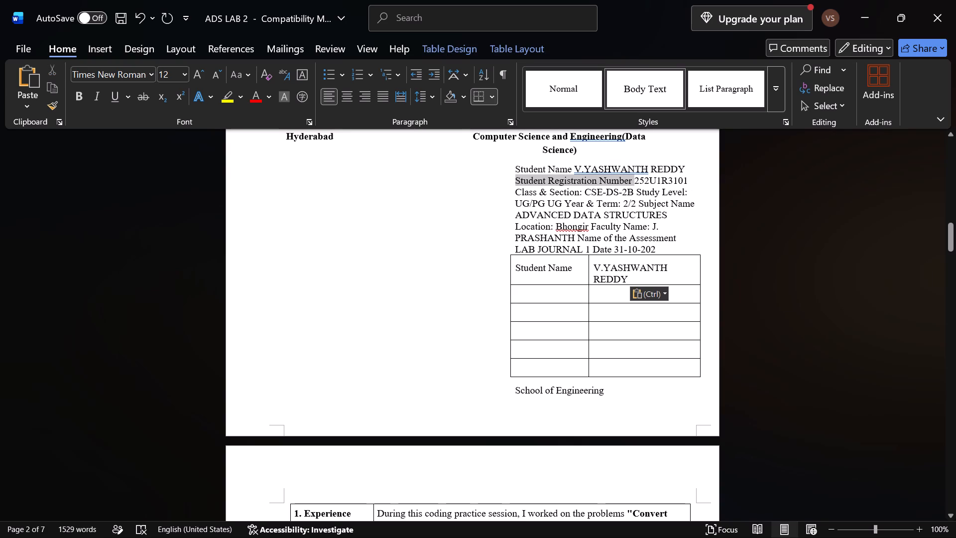
left_click_drag(624, 181, 626, 181)
key("ctrl+c")
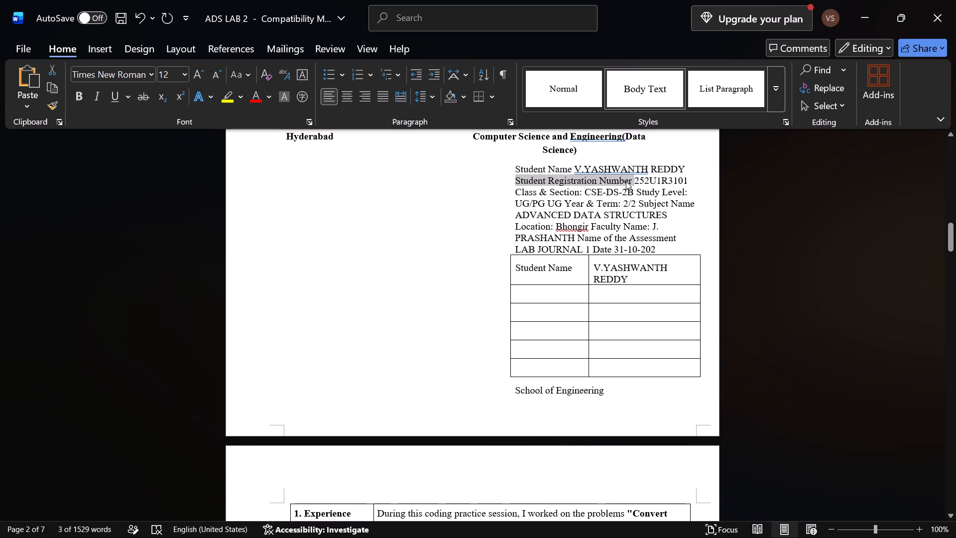
left_click(584, 299)
key("ctrl+v")
left_click(542, 293)
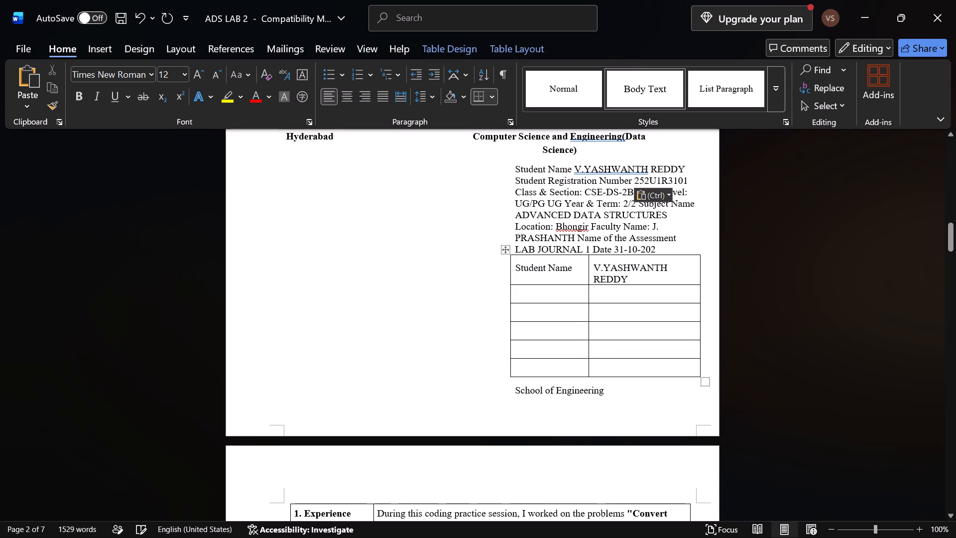
key("ctrl+v")
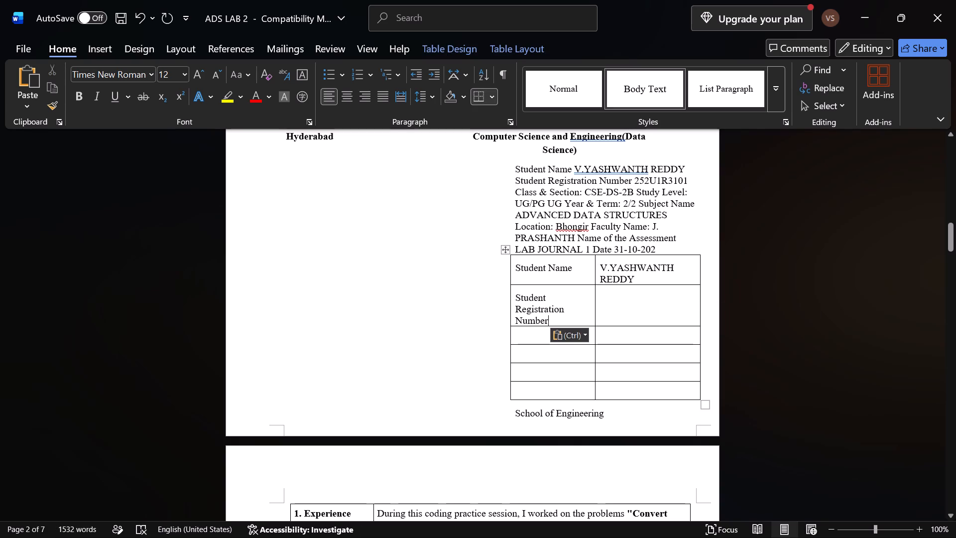
Copy the registration number value from the pasted text into the cell beside "Student Registration Number".
left_click(632, 180)
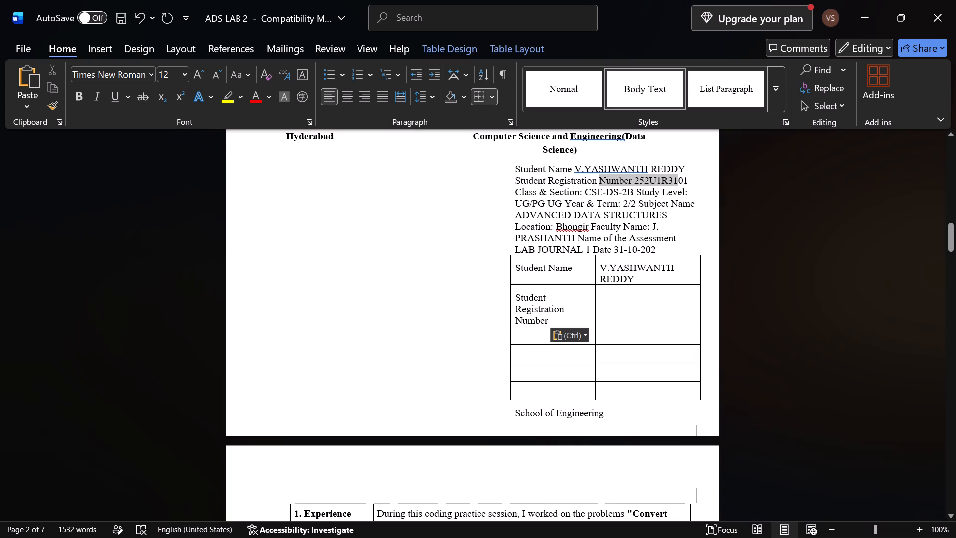
left_click(635, 179)
left_click_drag(635, 179, 668, 172)
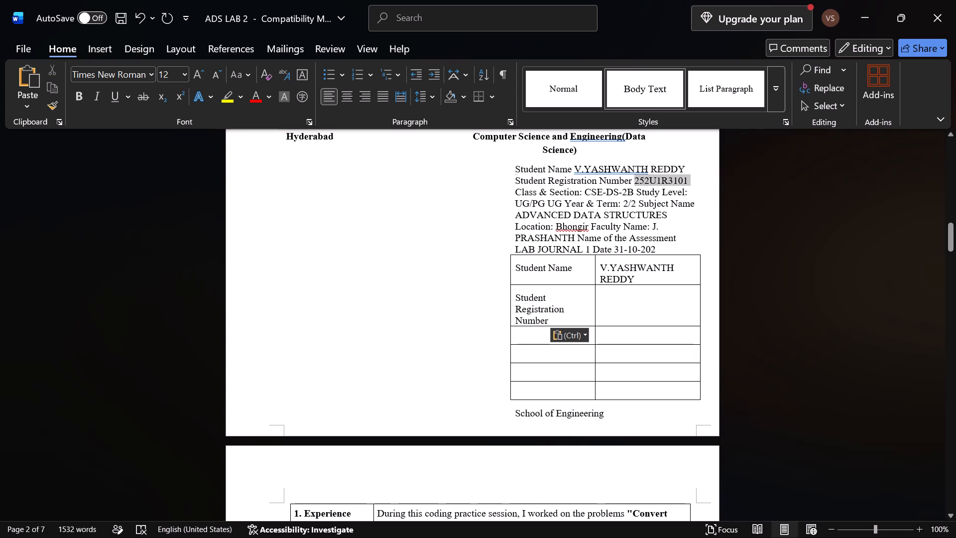
left_click_drag(668, 172, 696, 181)
left_click_drag(696, 181, 696, 178)
key("ctrl+c")
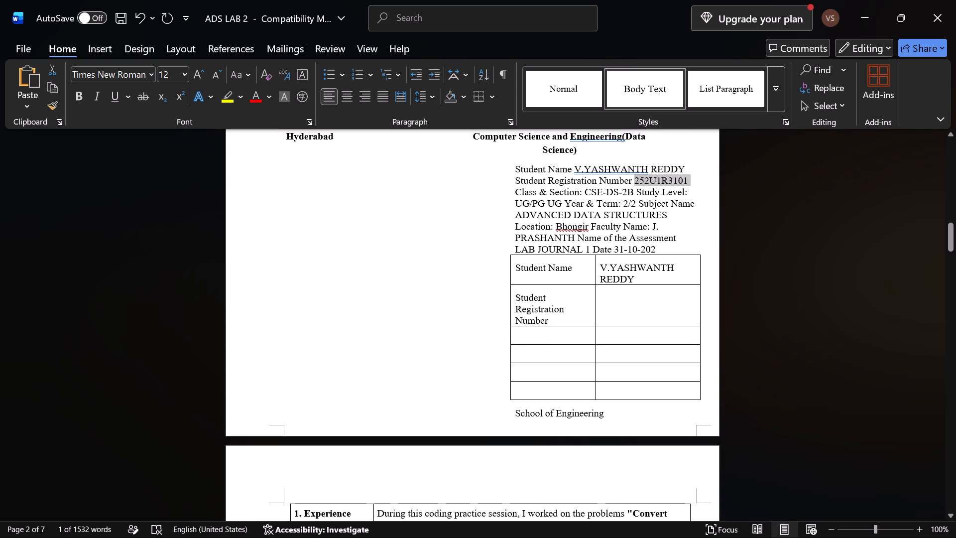
left_click(650, 306)
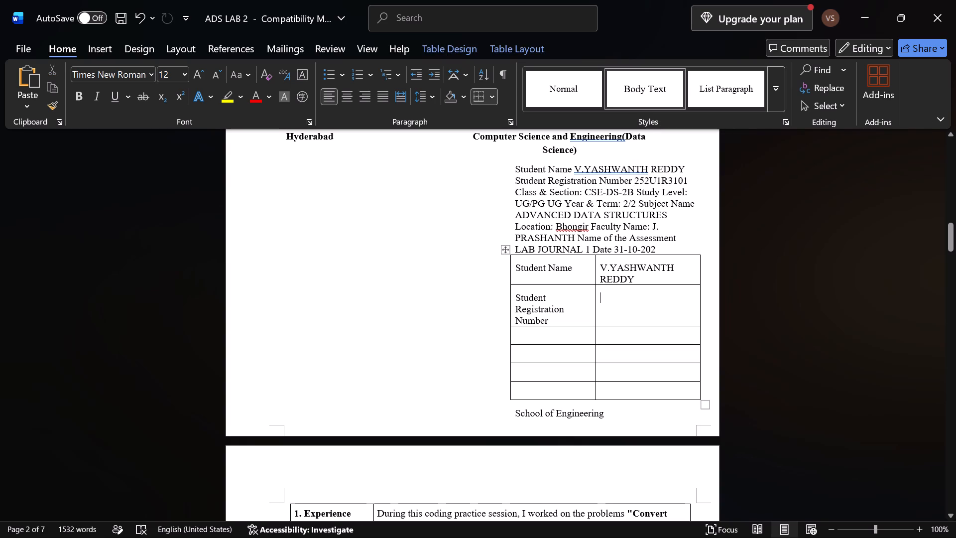
key("ctrl+v")
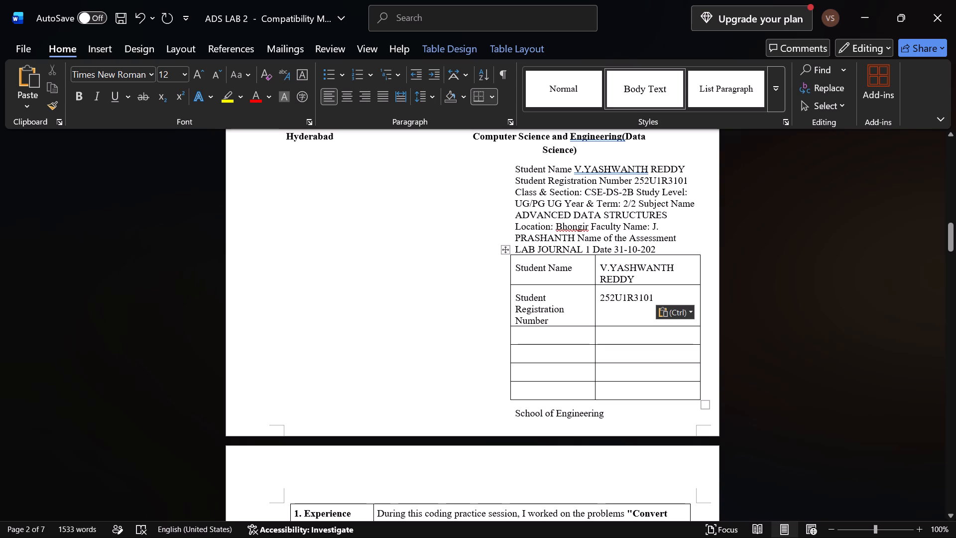
Copy the label "Class & Section:" from the pasted text into the first cell of the table's third row.
left_click_drag(514, 193, 583, 190)
key("ctrl+c")
scroll(583, 190, "up", 1)
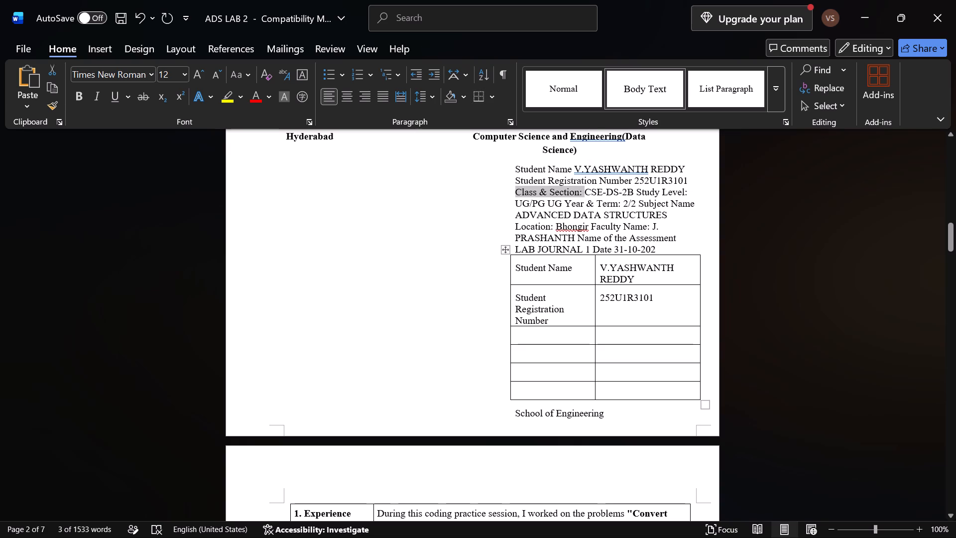
left_click(532, 330)
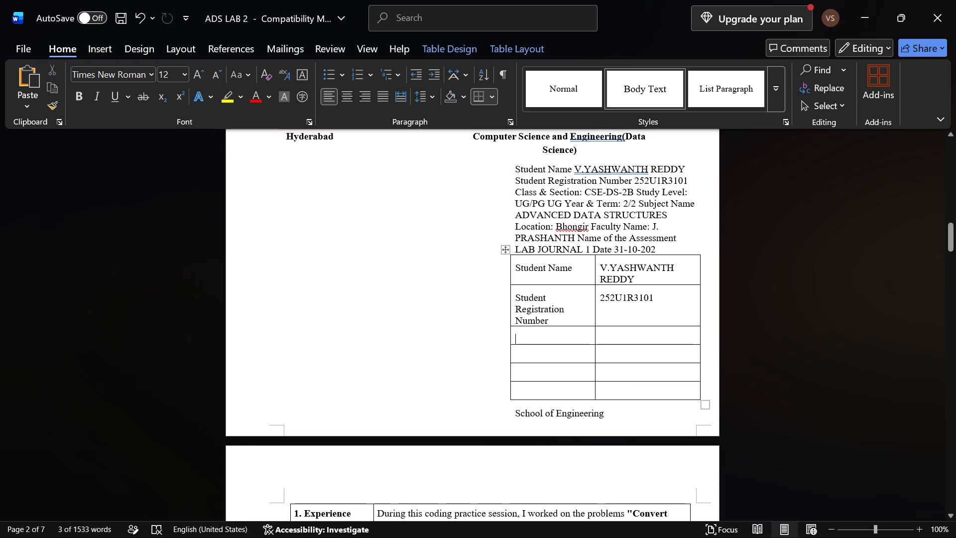
key("ctrl+c")
key("ctrl+v")
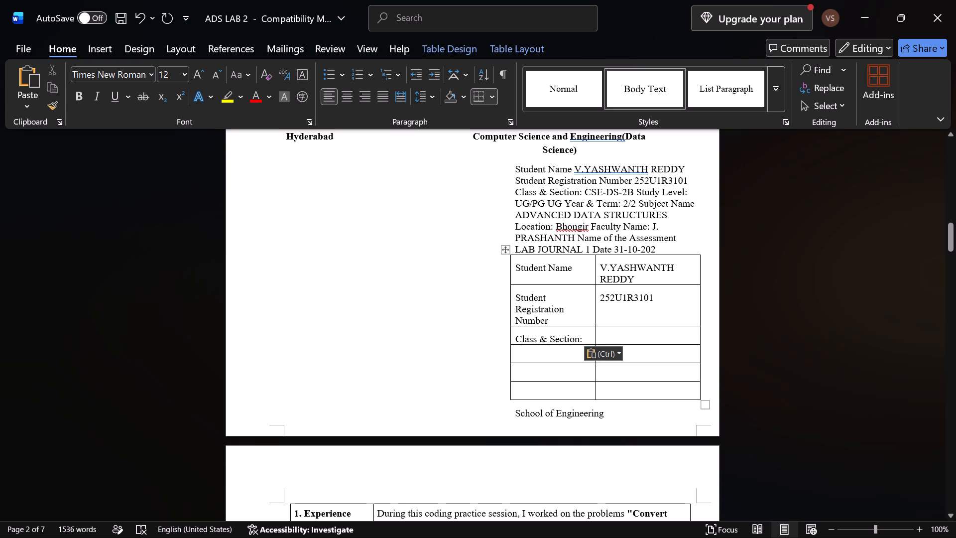
Copy ": CSE-DS-2B" from the pasted text into the cell beside "Class & Section:".
left_click_drag(582, 195, 625, 188)
key("ctrl+c")
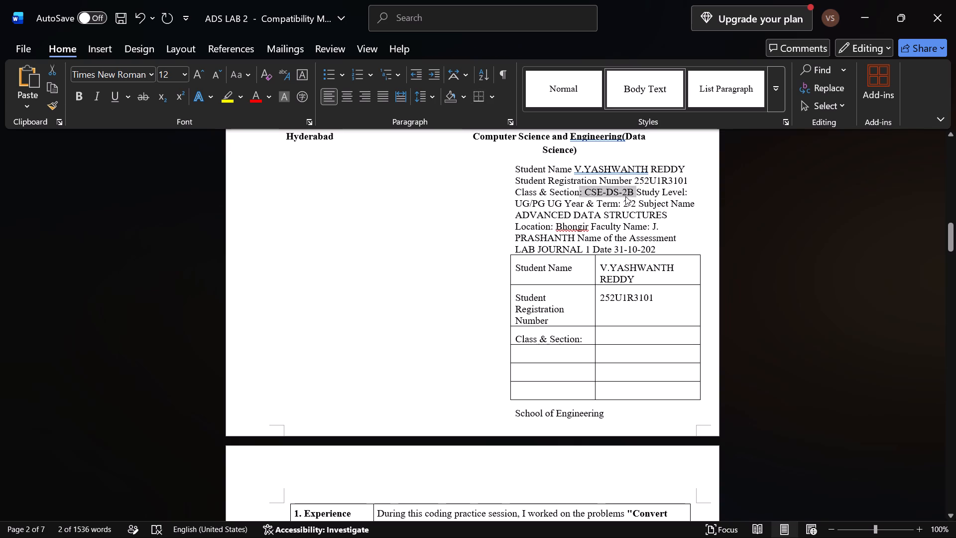
scroll(627, 237, "up", 1)
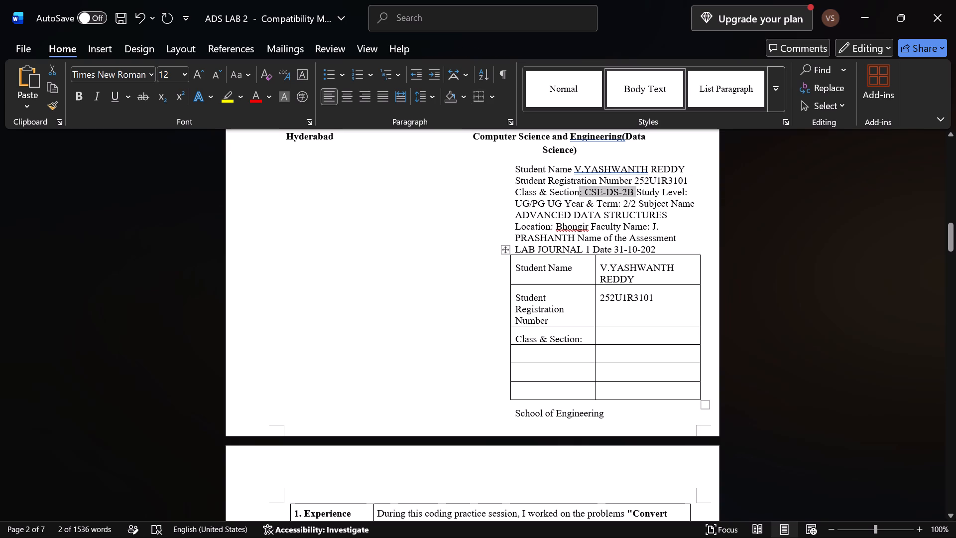
left_click(618, 336)
key("ctrl+v")
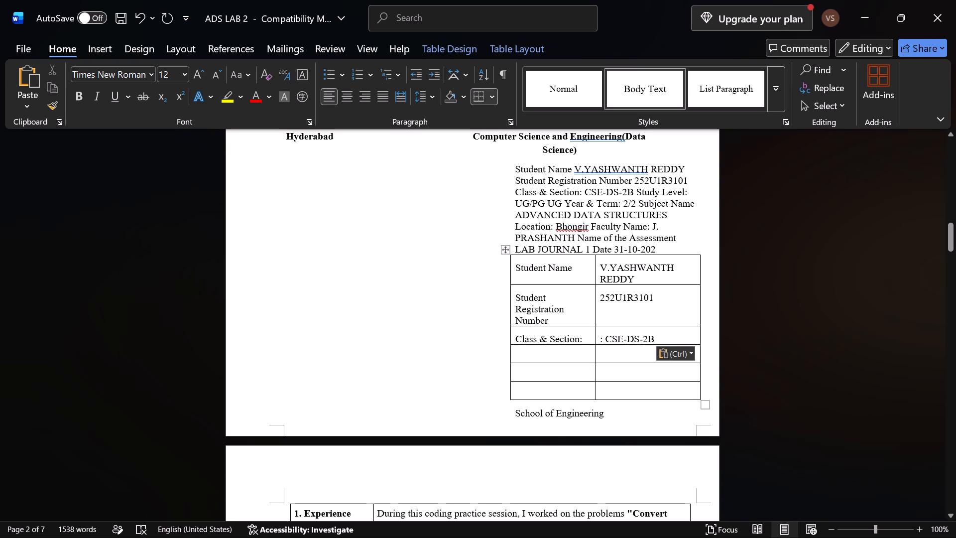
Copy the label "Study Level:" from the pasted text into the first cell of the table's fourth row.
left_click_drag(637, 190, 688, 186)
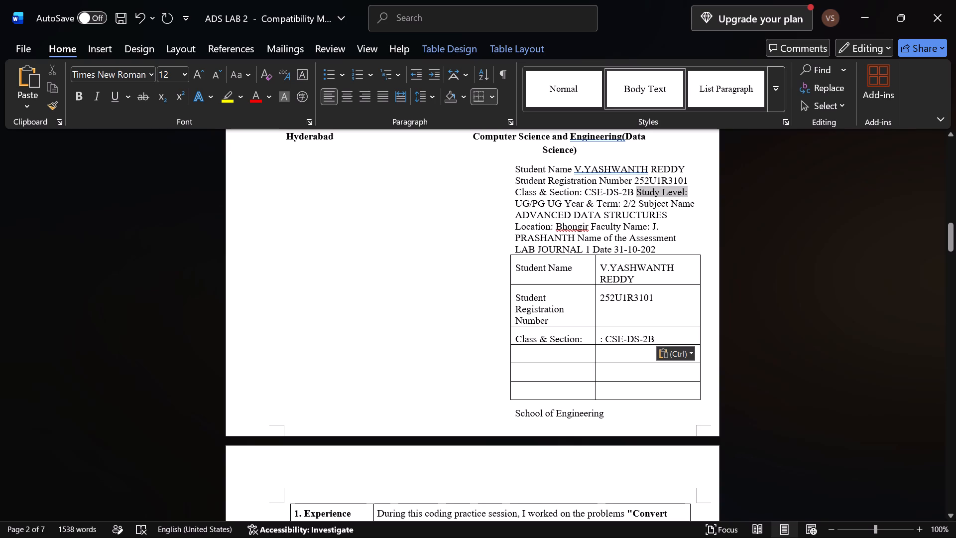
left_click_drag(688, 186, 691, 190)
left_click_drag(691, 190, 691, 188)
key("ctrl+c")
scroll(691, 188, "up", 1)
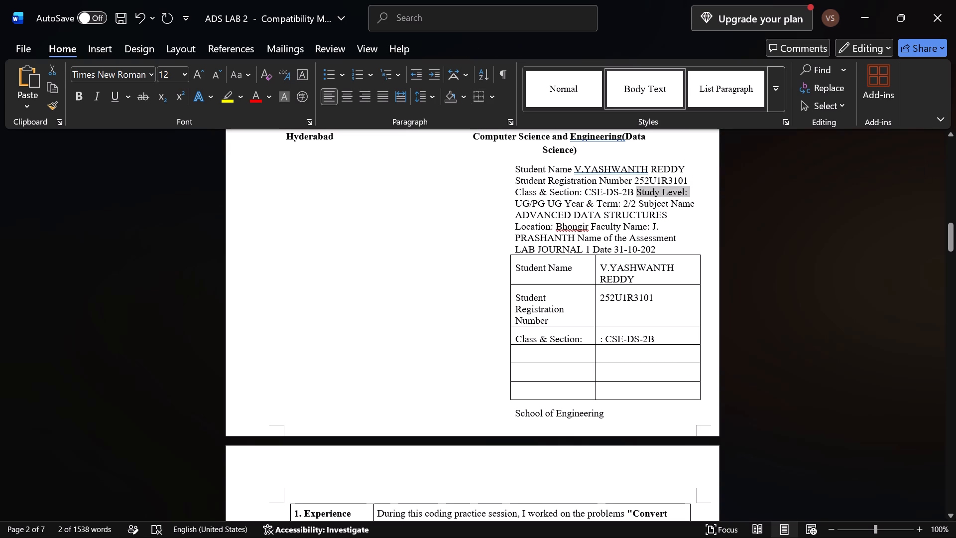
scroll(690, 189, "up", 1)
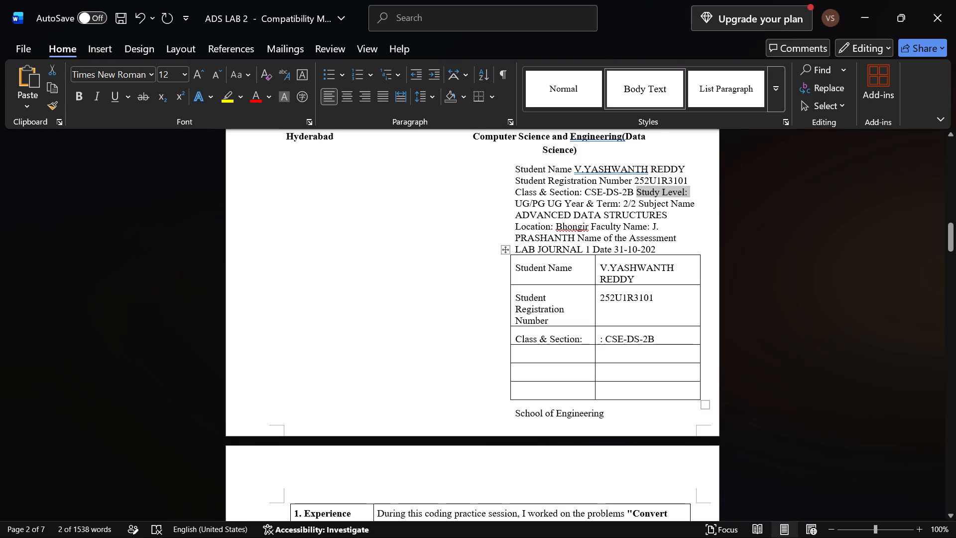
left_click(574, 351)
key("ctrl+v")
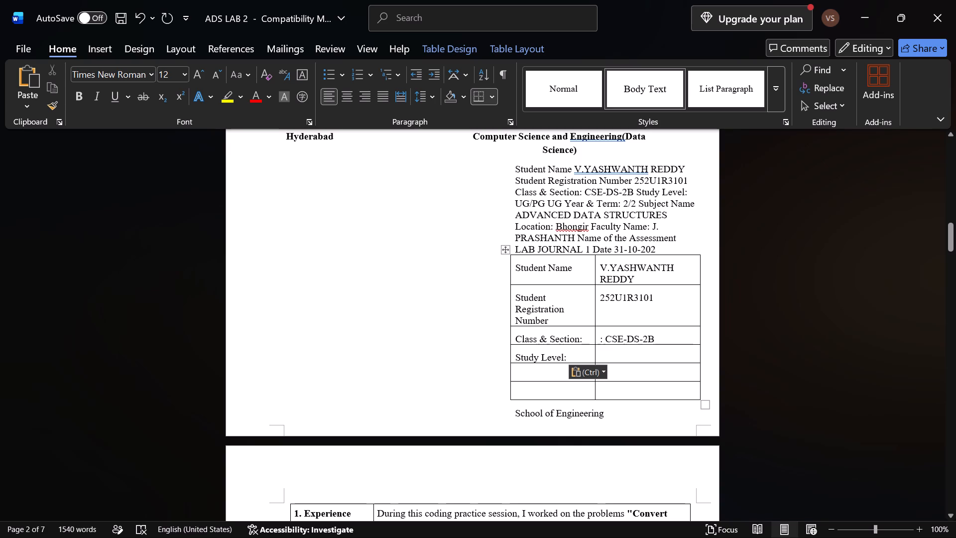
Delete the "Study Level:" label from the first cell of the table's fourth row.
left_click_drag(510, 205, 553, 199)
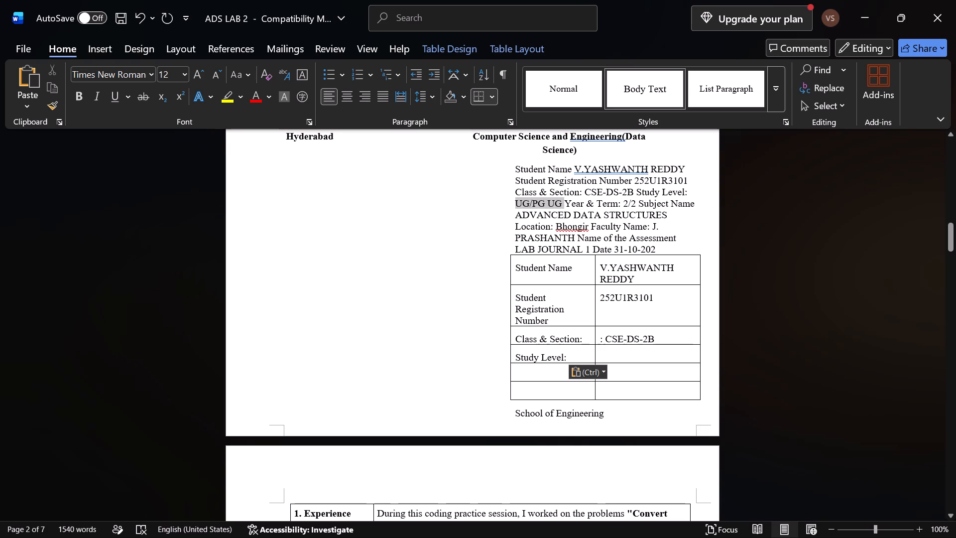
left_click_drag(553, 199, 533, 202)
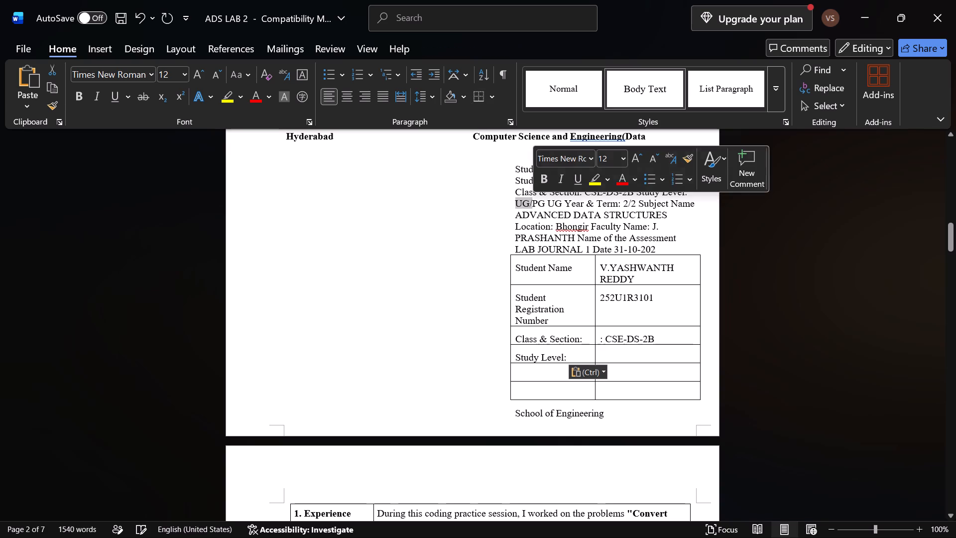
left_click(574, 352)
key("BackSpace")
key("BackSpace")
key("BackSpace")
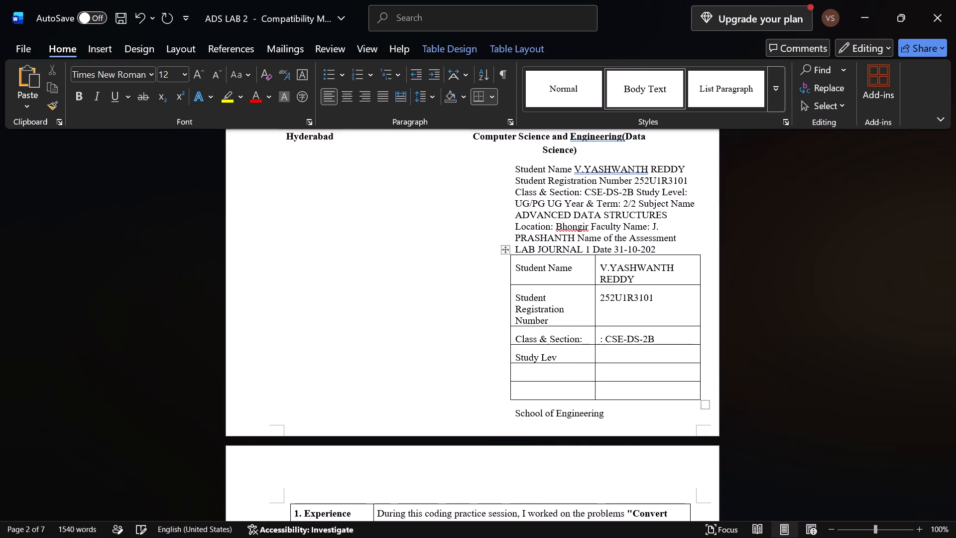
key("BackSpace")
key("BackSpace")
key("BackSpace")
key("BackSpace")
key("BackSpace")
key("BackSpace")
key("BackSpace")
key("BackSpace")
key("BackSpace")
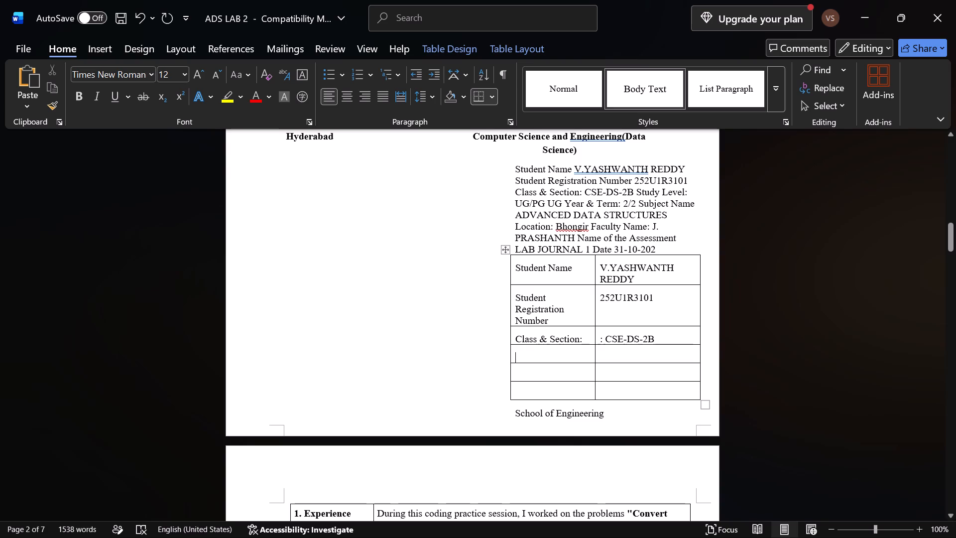
Copy the label "Year & Term:" from the pasted text into the first cell of the table's fourth row.
left_click_drag(566, 204, 610, 199)
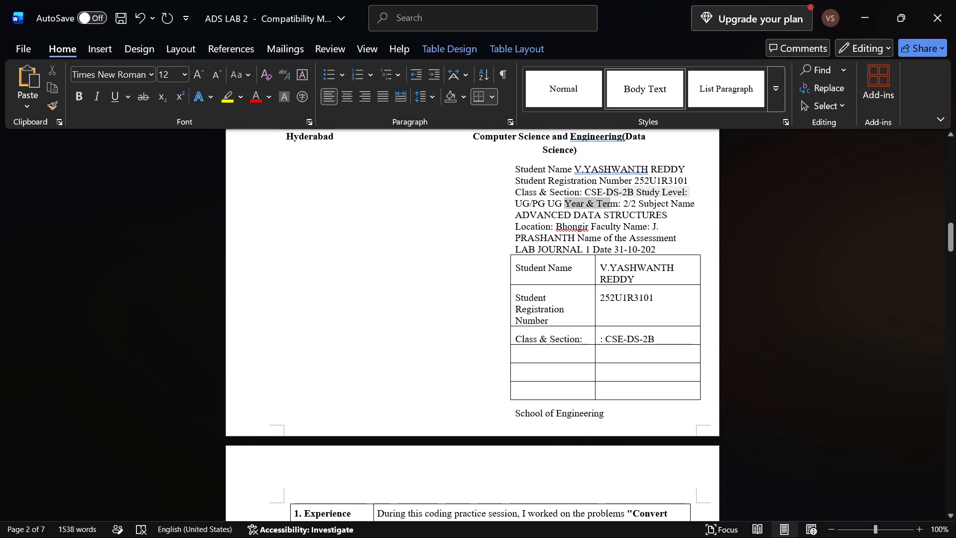
left_click_drag(610, 199, 619, 201)
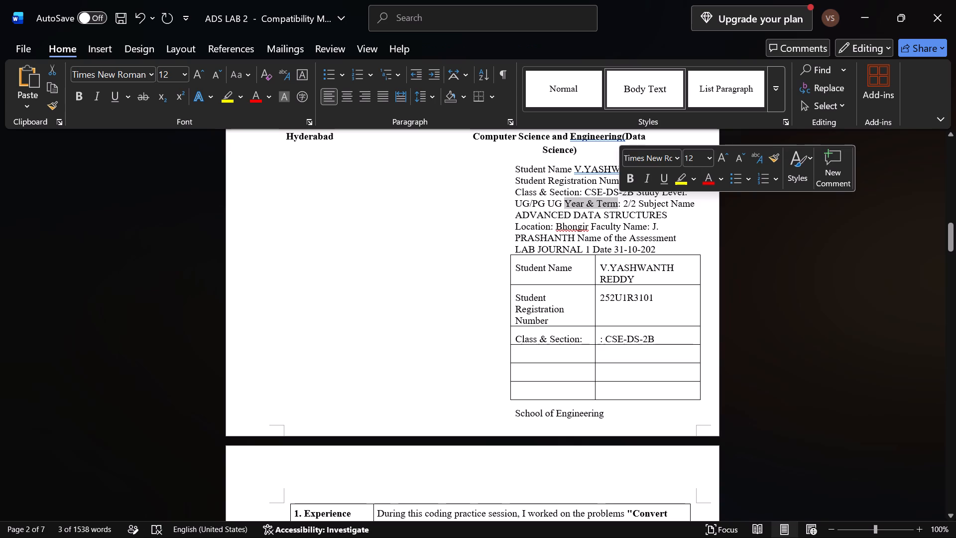
key("Right")
key("Right")
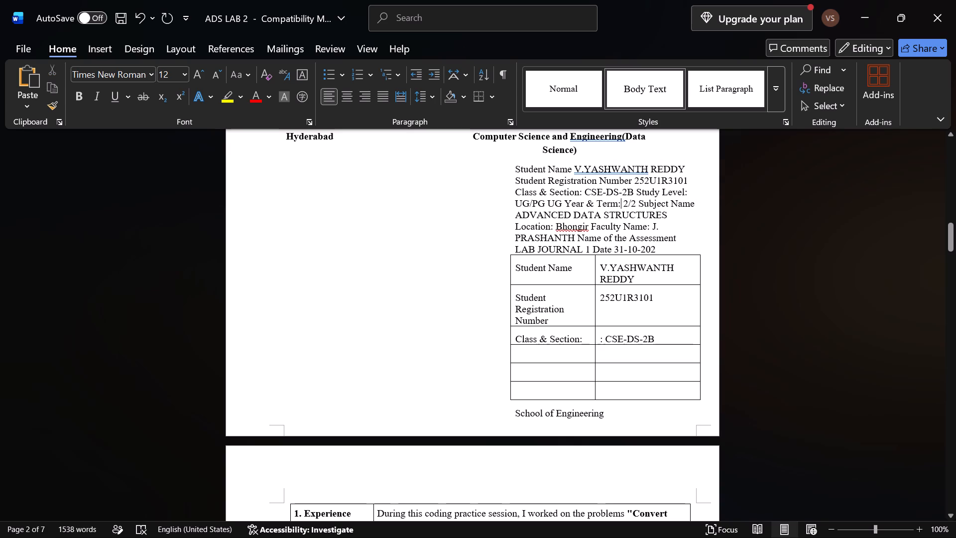
key("ctrl+shift+Left")
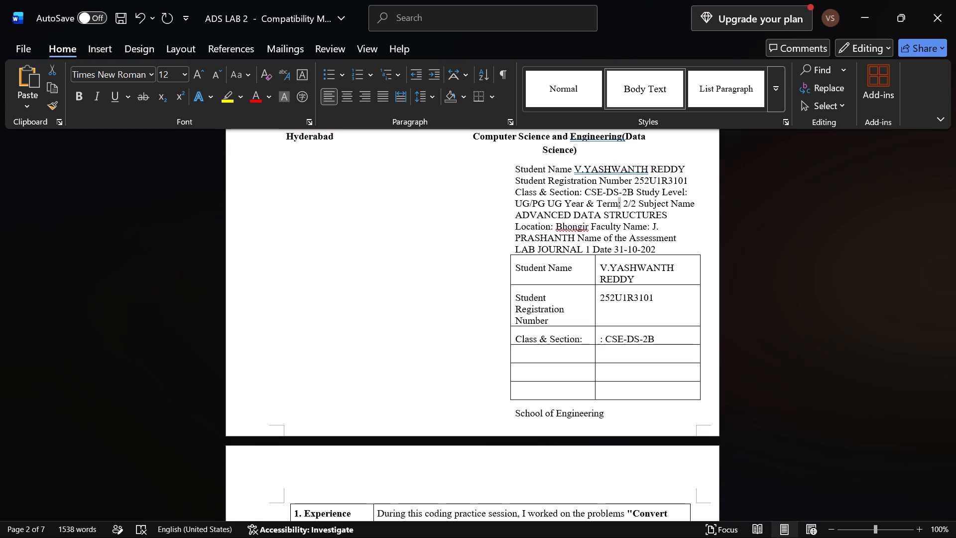
key("ctrl+shift+Left")
key("ctrl+shift+Left")
key("ctrl+shift+Left")
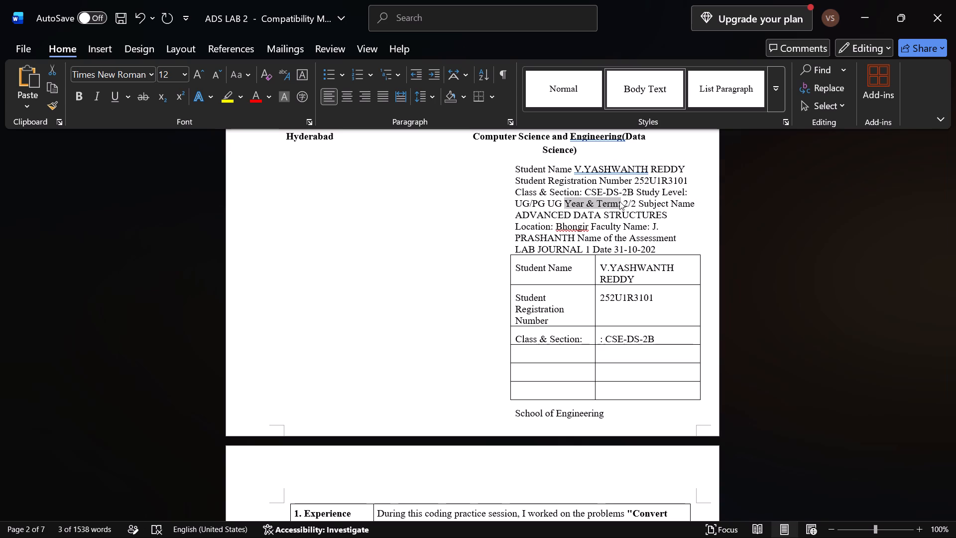
key("ctrl+c")
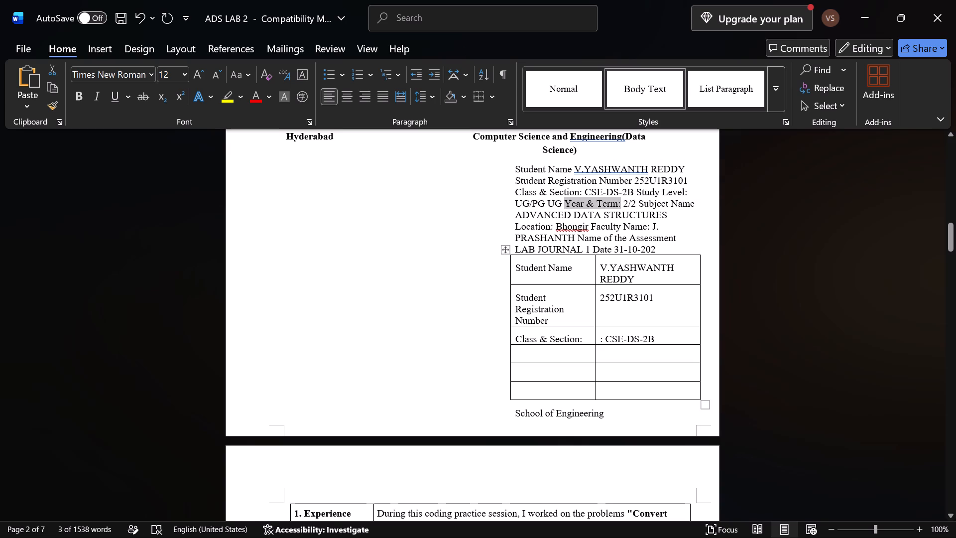
left_click(565, 355)
key("ctrl+v")
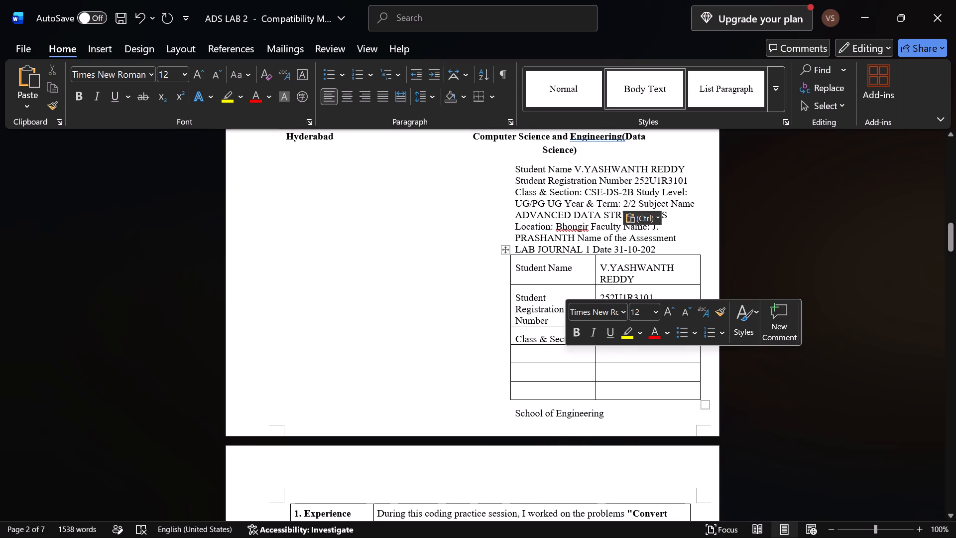
left_click(557, 355)
key("ctrl+v")
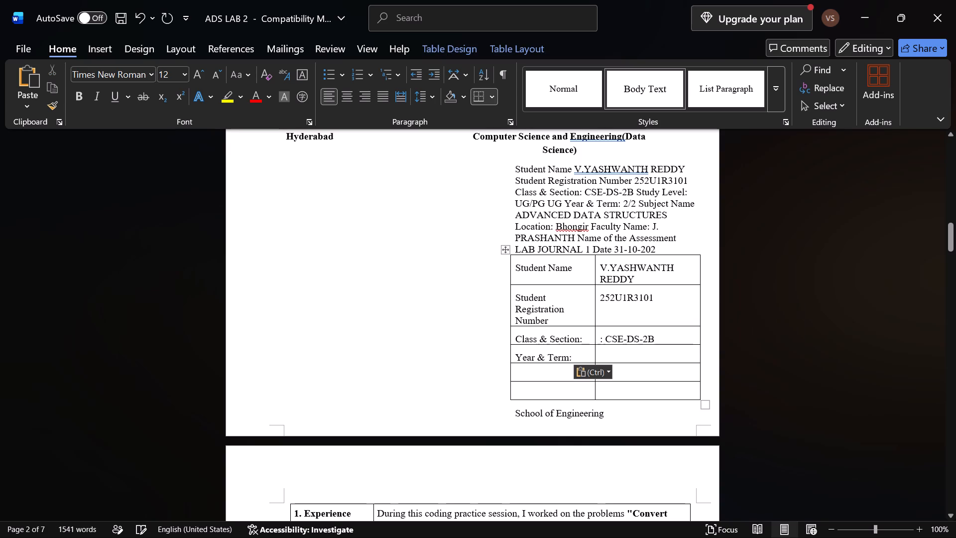
Enter 2/2 in the cell beside "Year & Term:".
left_click(617, 353)
type("2/2")
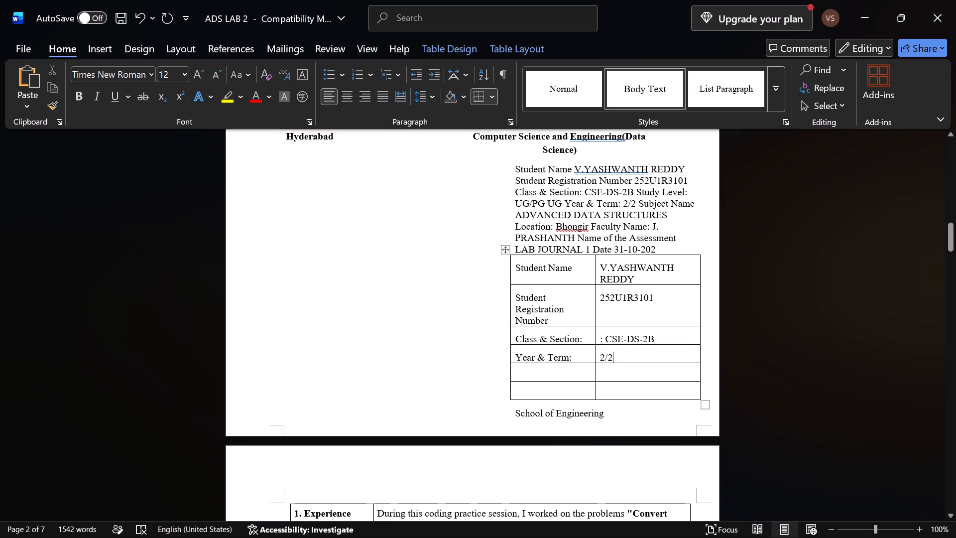
Copy the label "Subject Name" from the pasted text into the first cell of the table's fifth row.
left_click_drag(638, 203, 695, 202)
key("ctrl+c")
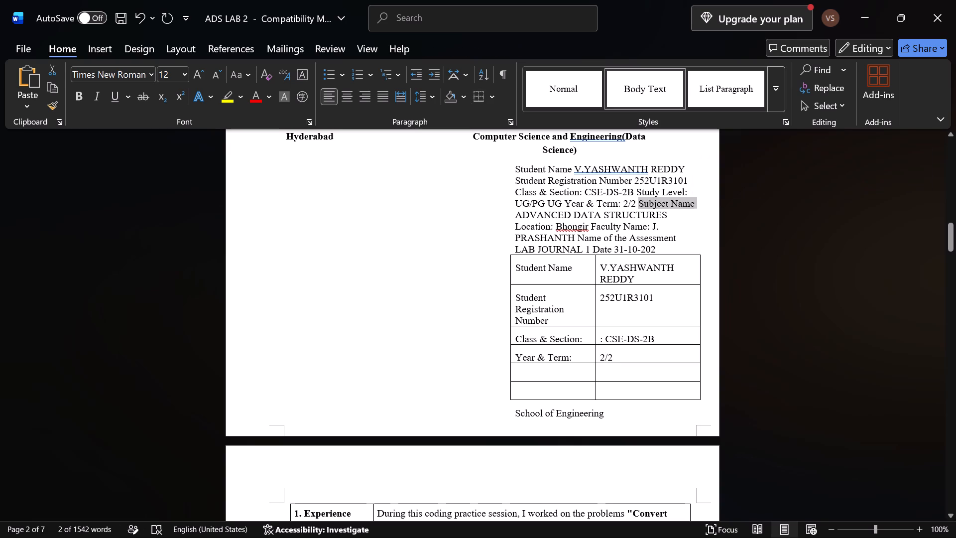
left_click(566, 368)
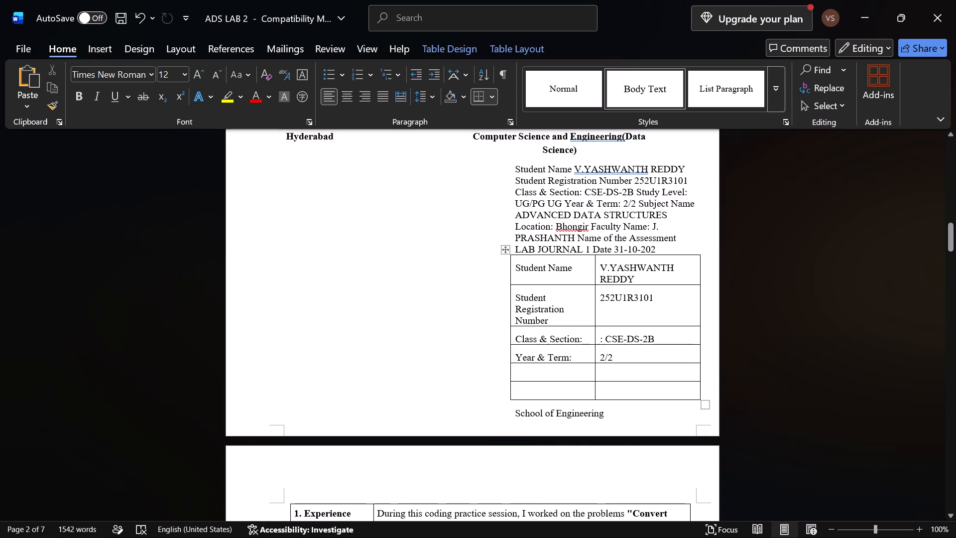
key("ctrl+v")
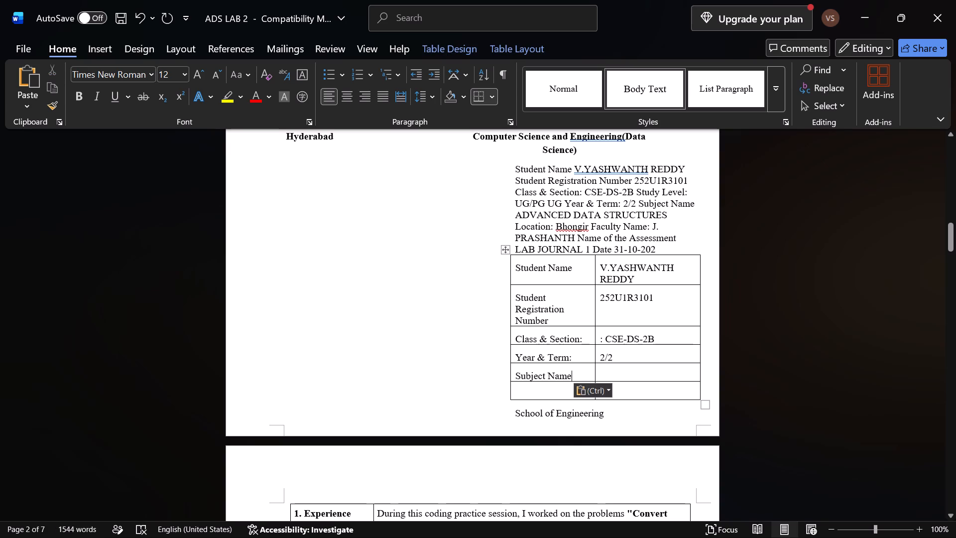
Copy "ADVANCED DATA STRUCTURES" from the pasted text into the cell beside "Subject Name".
left_click_drag(514, 212, 590, 199)
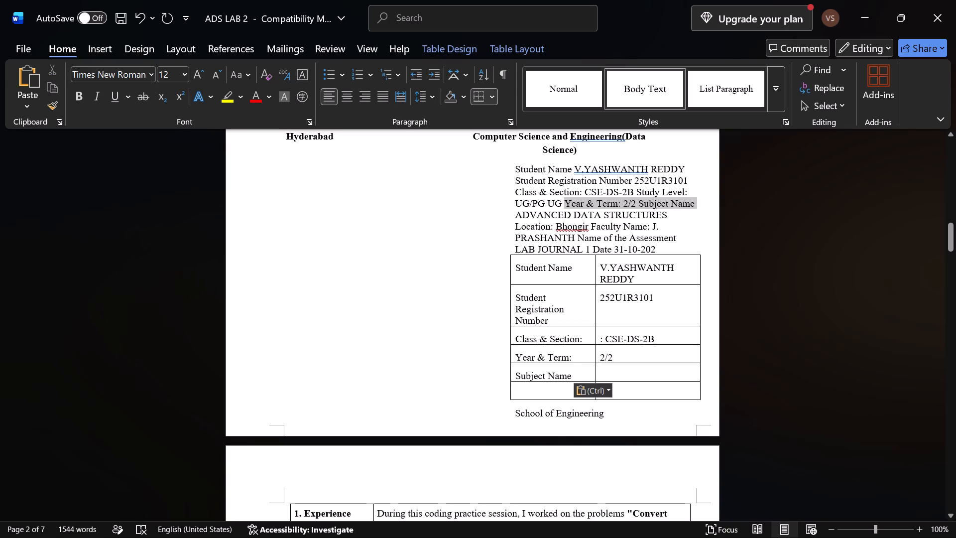
left_click_drag(590, 199, 668, 210)
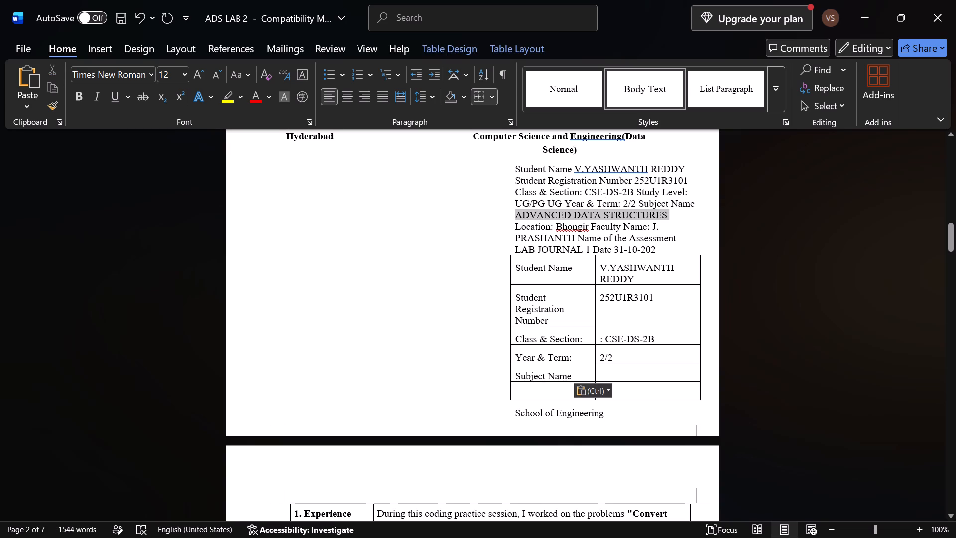
left_click_drag(668, 210, 671, 210)
key("ctrl+c")
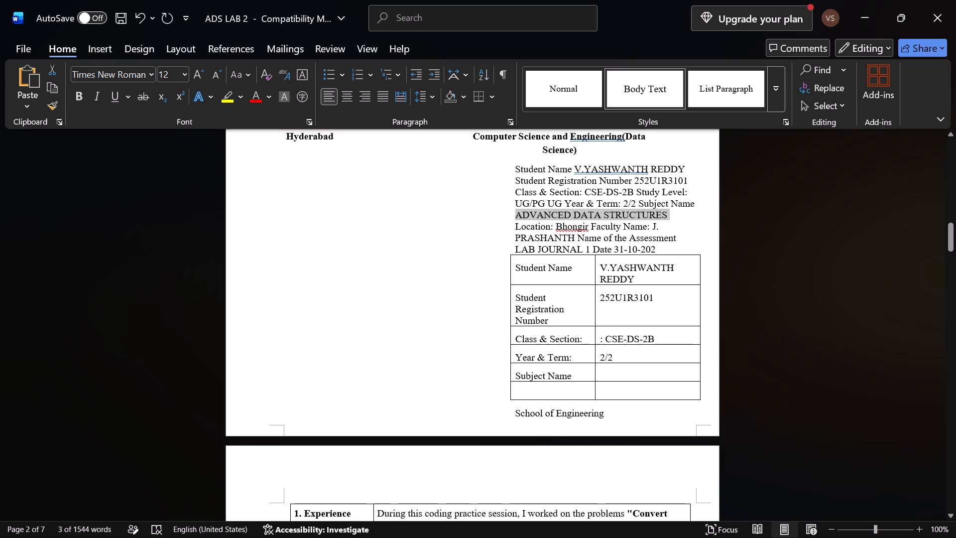
left_click(641, 377)
key("ctrl+v")
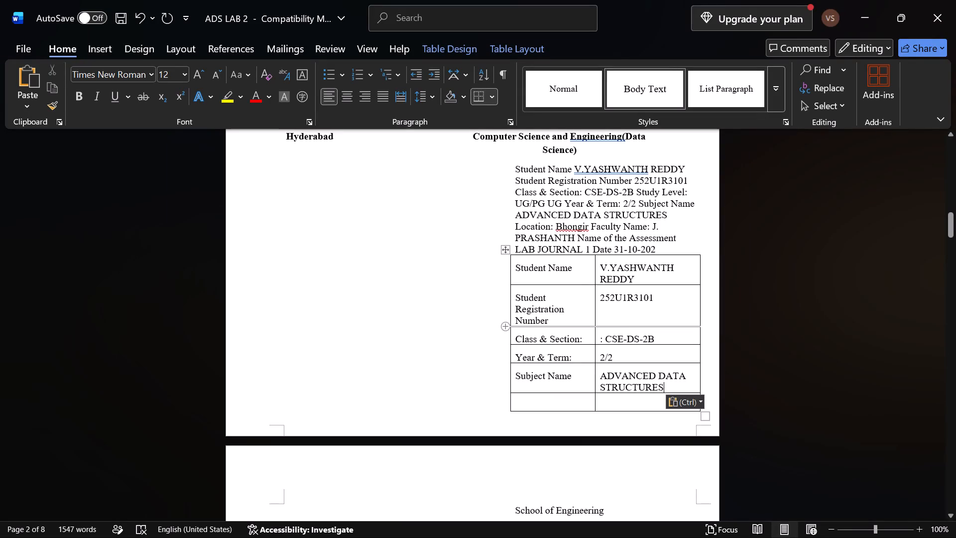
Widen the student details table by extending its left edge slightly past the page's left margin.
left_click_drag(510, 324, 411, 318)
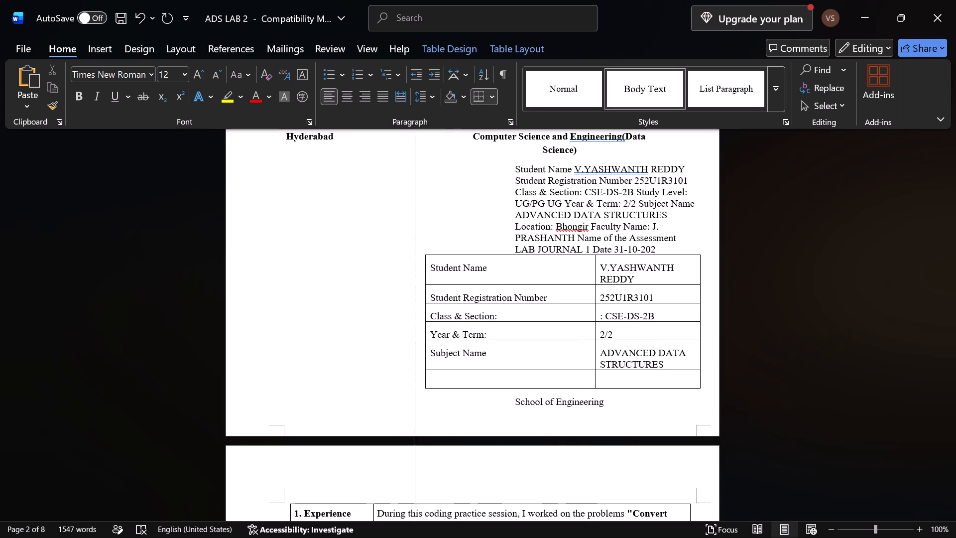
left_click_drag(411, 318, 263, 301)
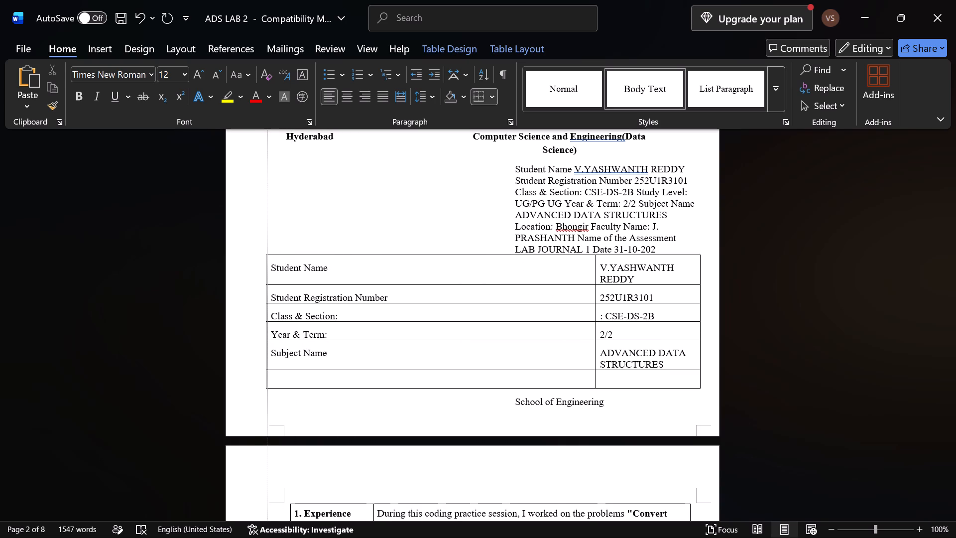
left_click_drag(263, 301, 255, 298)
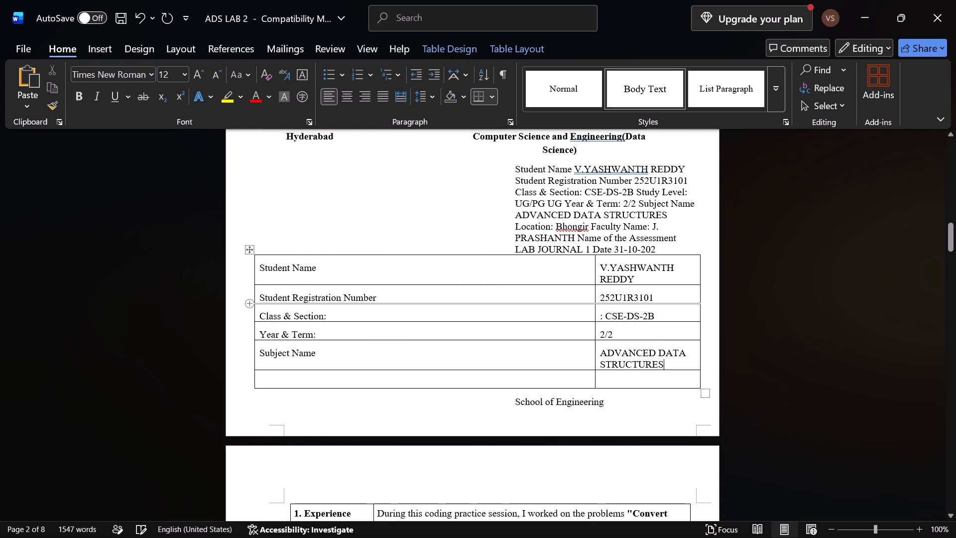
Narrow the table's label column to about one third of the table width, giving the value column the rest.
scroll(255, 298, "up", 4, "ctrl")
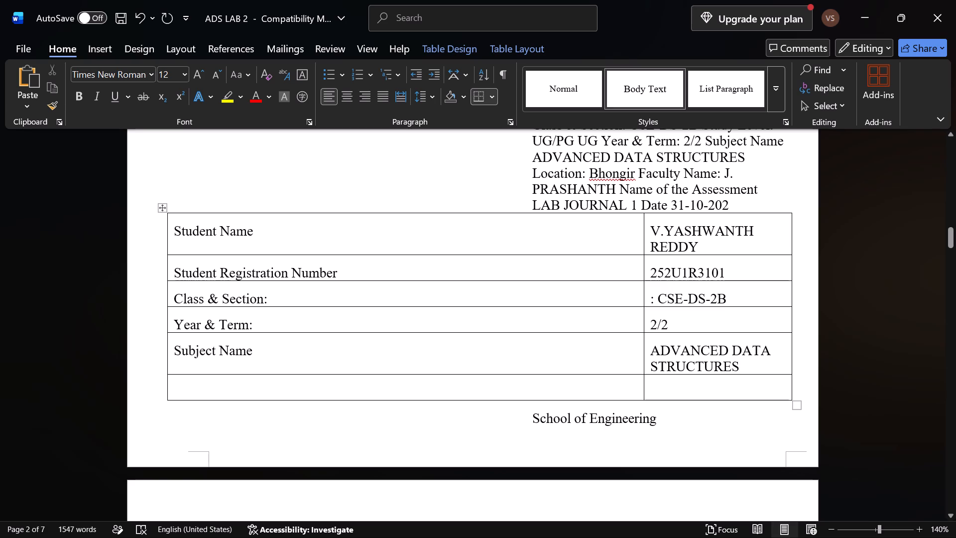
left_click_drag(642, 286, 415, 298)
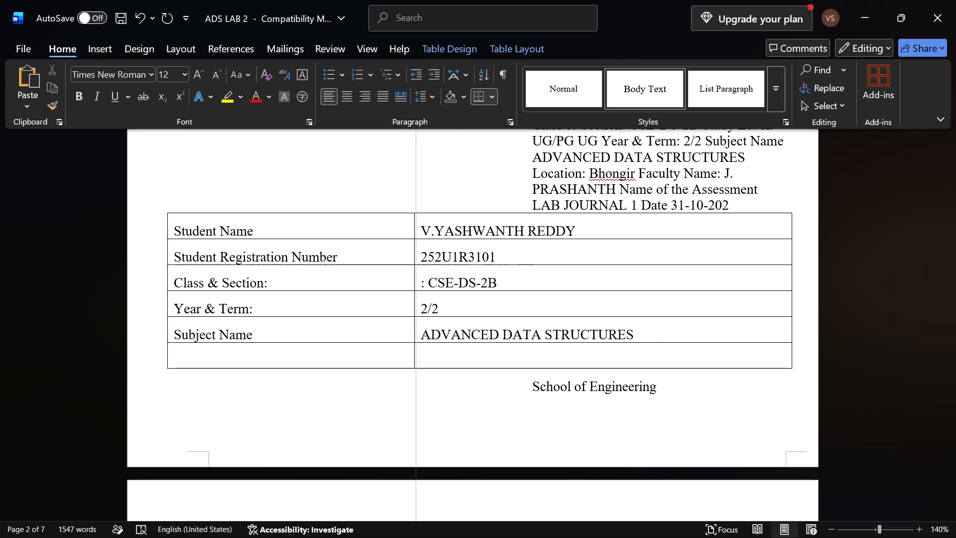
left_click_drag(415, 298, 384, 293)
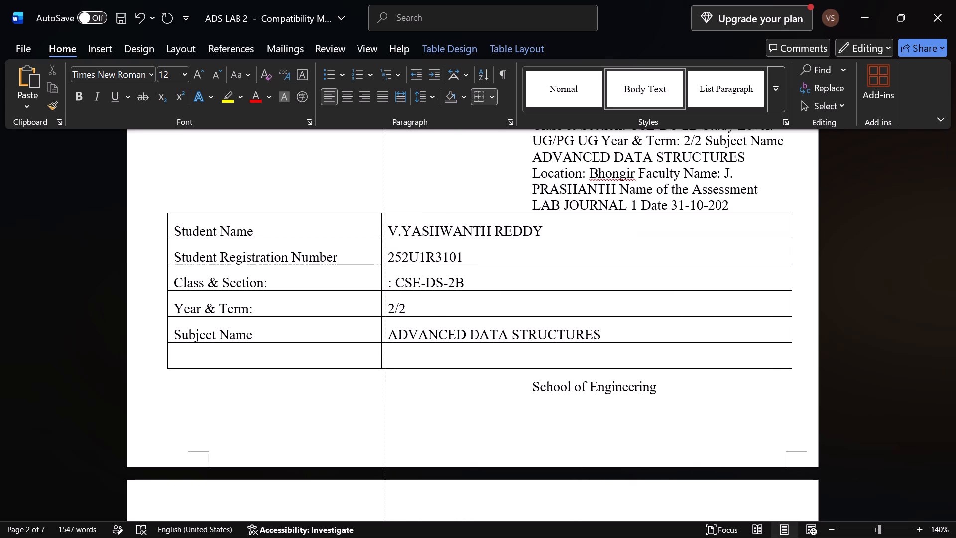
left_click_drag(384, 293, 380, 287)
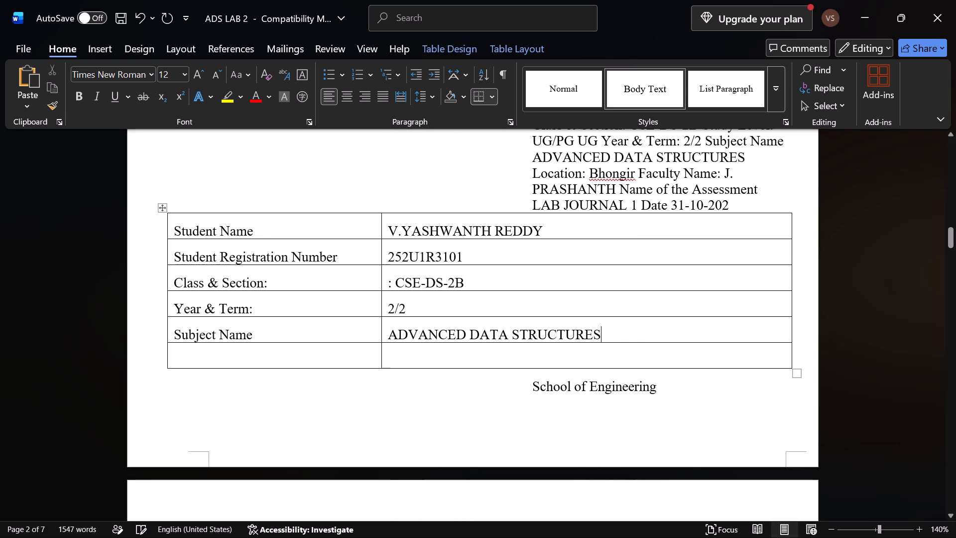
Copy the label "Faculty Name:" from the pasted text above the student details table.
scroll(674, 410, "up", 1)
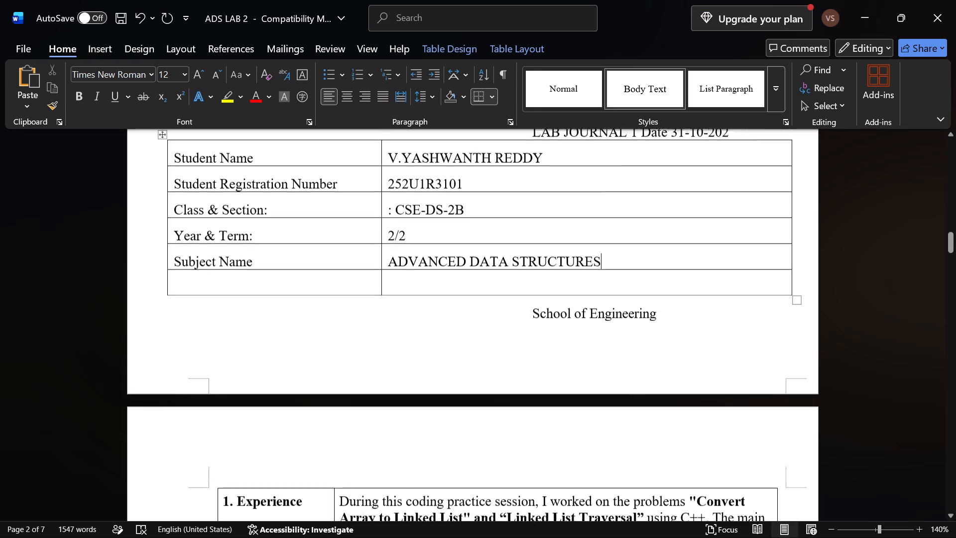
scroll(674, 410, "up", 2)
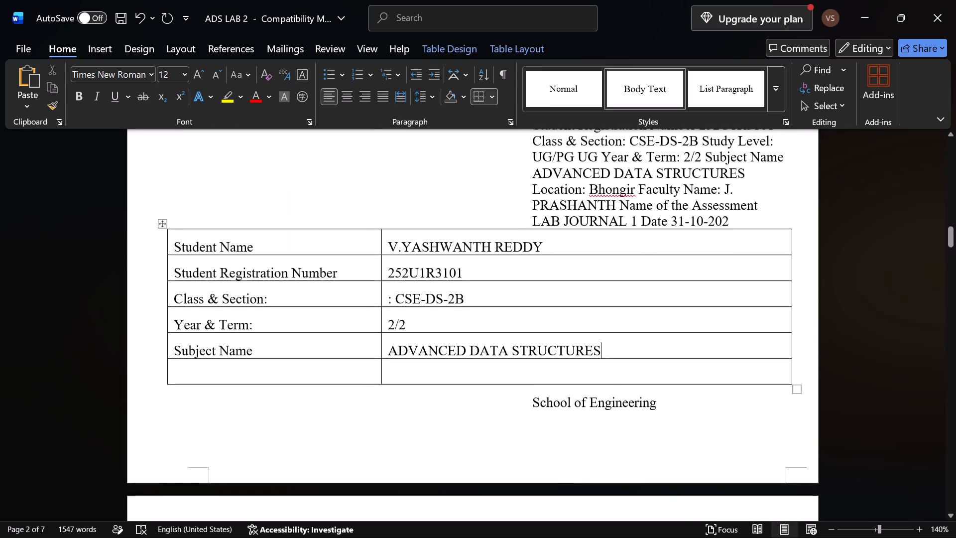
scroll(674, 410, "up", 1)
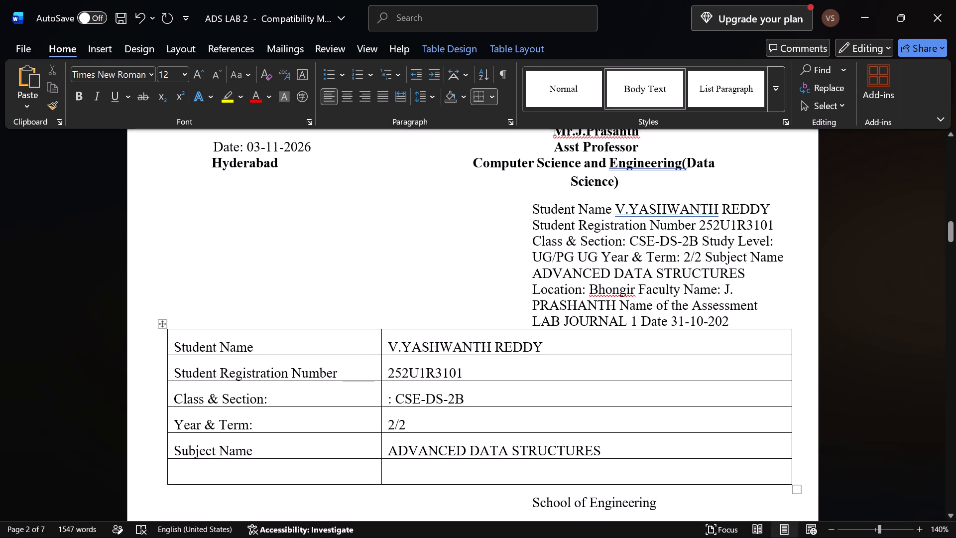
left_click_drag(638, 290, 722, 290)
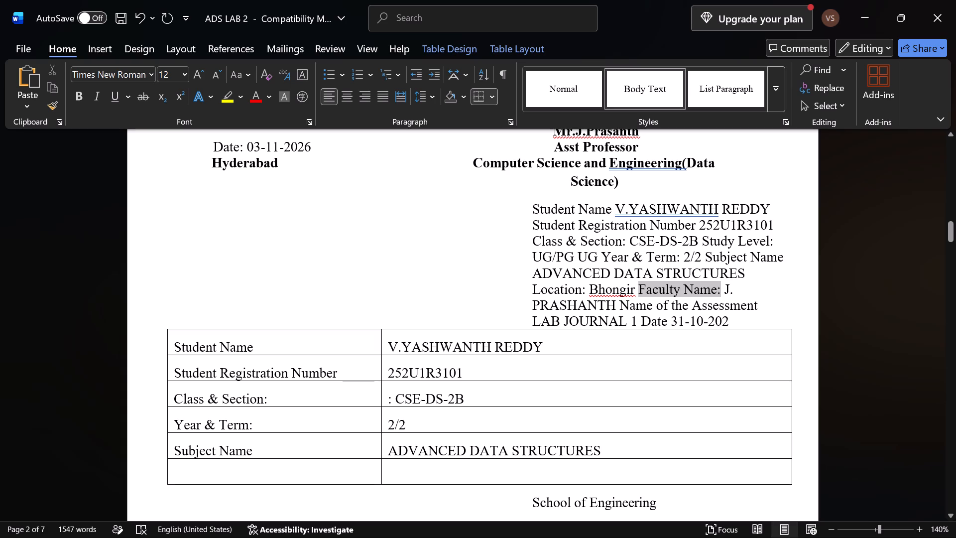
left_click_drag(722, 290, 721, 288)
key("ctrl+c")
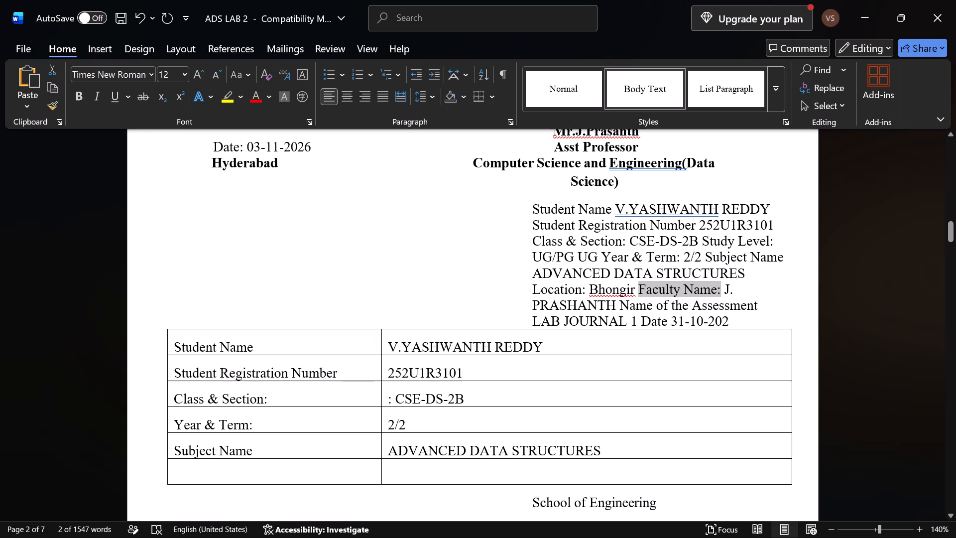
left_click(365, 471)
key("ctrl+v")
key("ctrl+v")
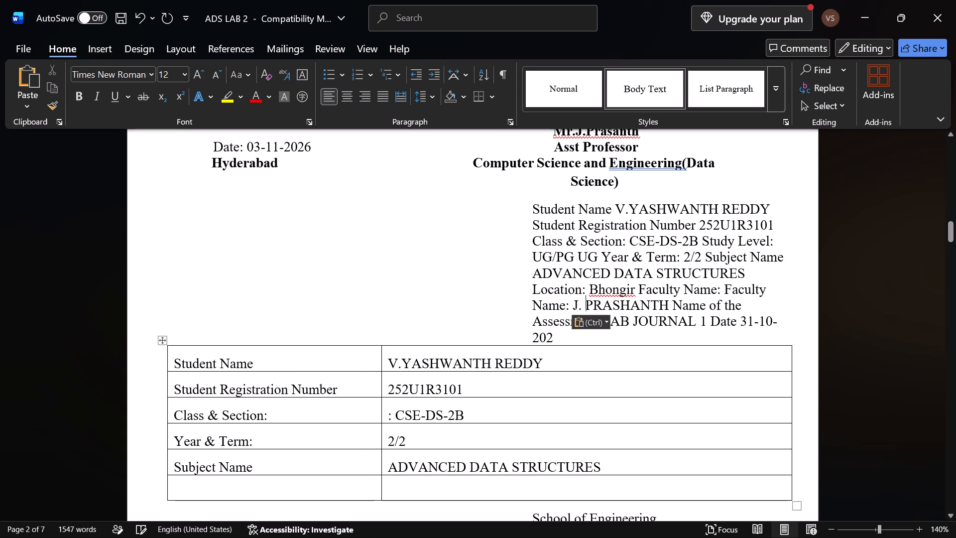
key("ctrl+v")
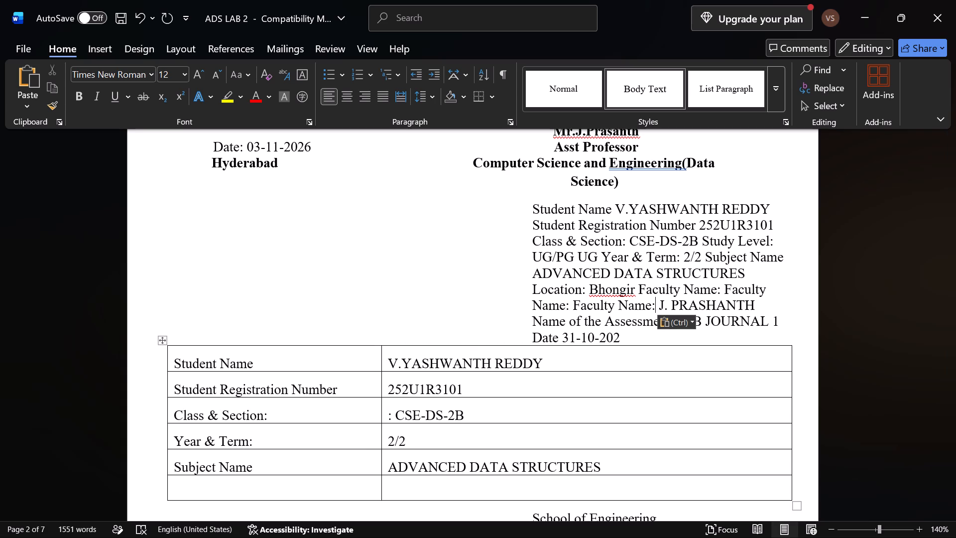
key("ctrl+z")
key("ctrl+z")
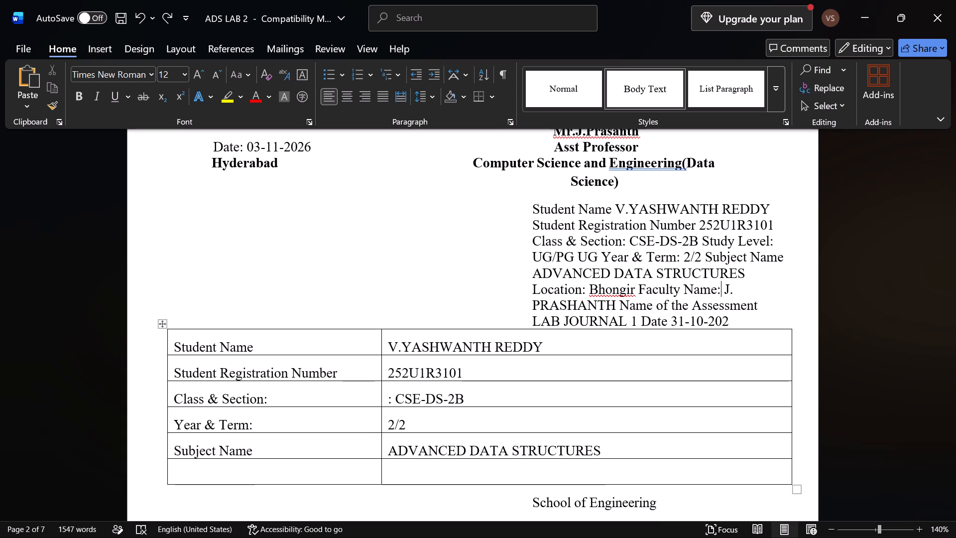
Paste the label "Faculty Name:" into the first cell of the table's sixth row.
left_click(335, 468)
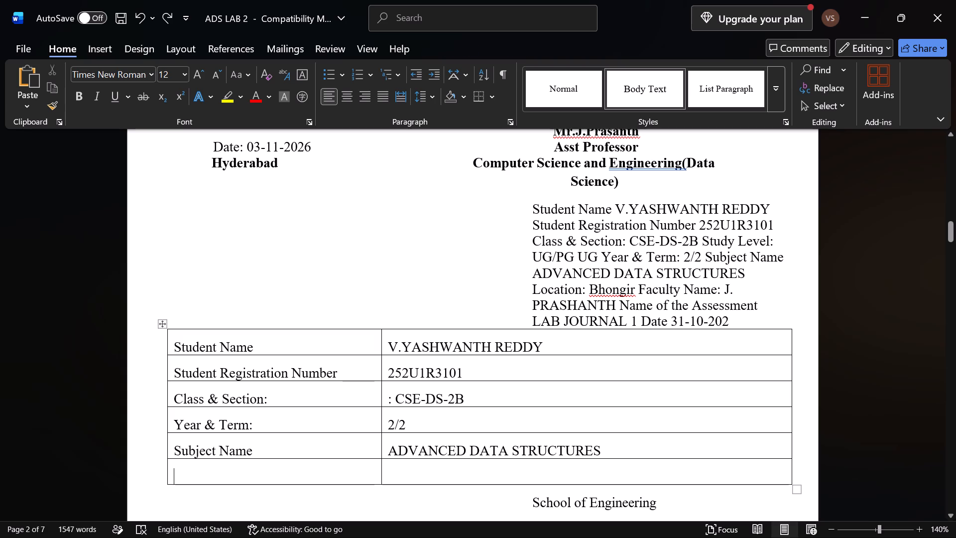
key("ctrl+v")
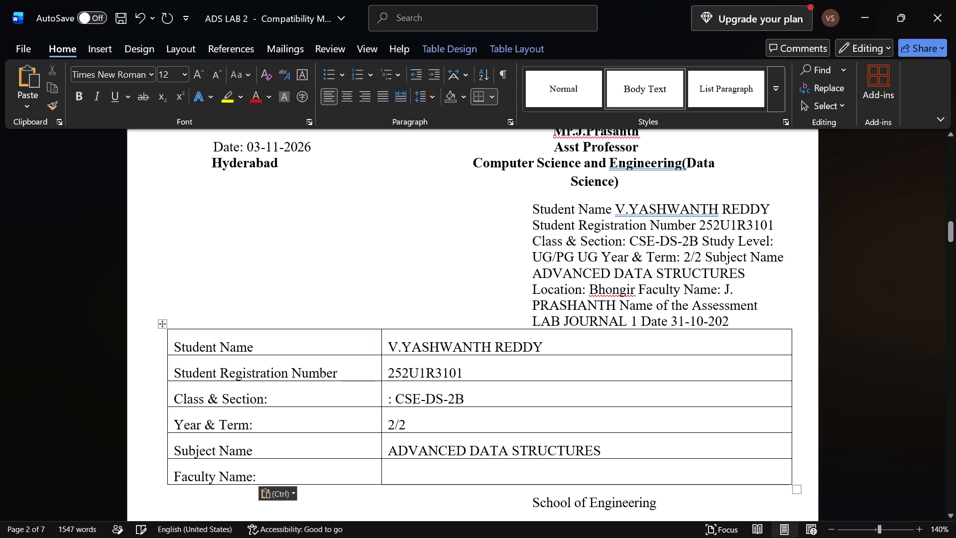
Enter the faculty member's name in capitals in the cell beside "Faculty Name:", matching the spelling in the pasted text.
left_click(452, 473)
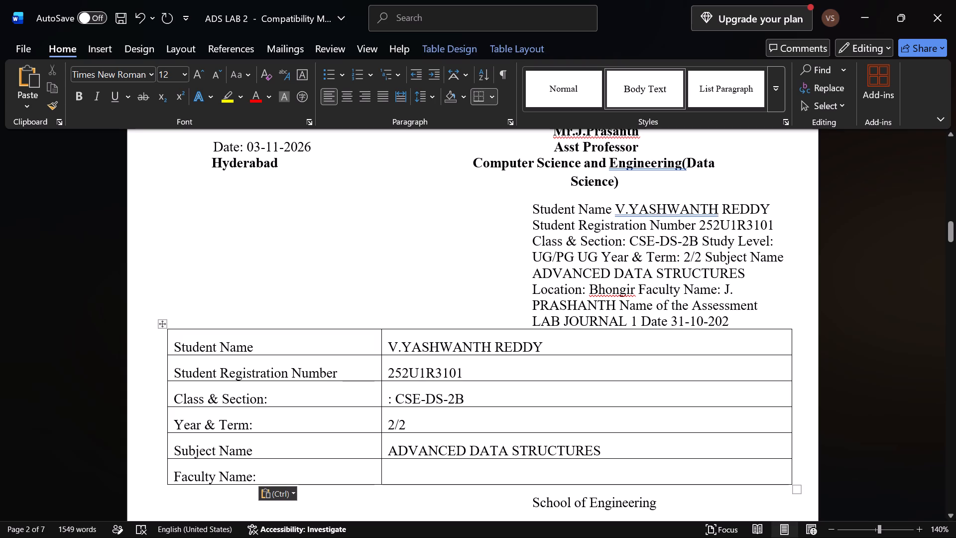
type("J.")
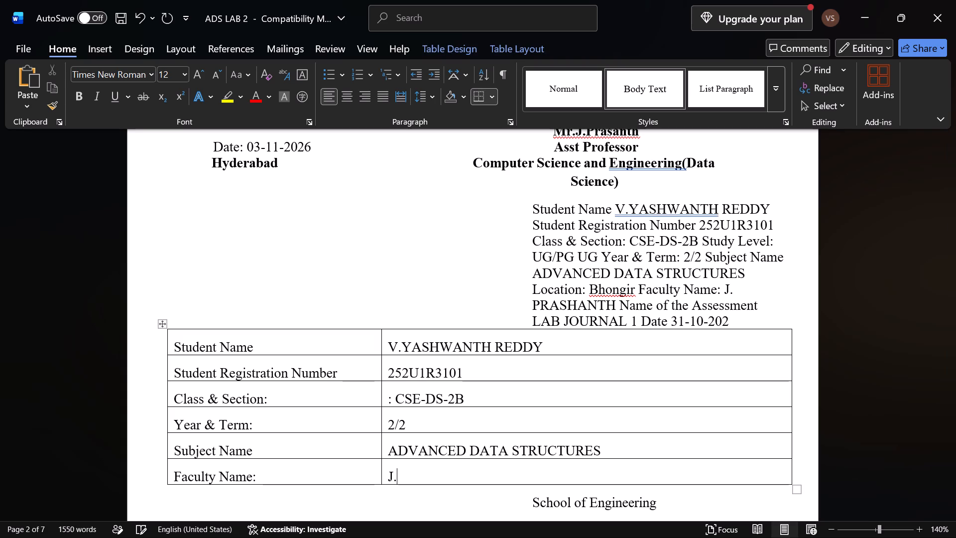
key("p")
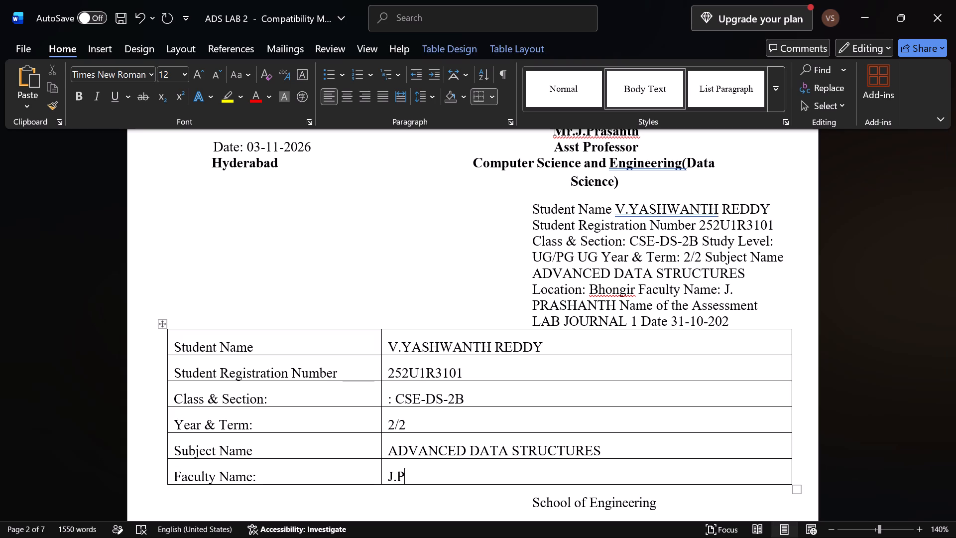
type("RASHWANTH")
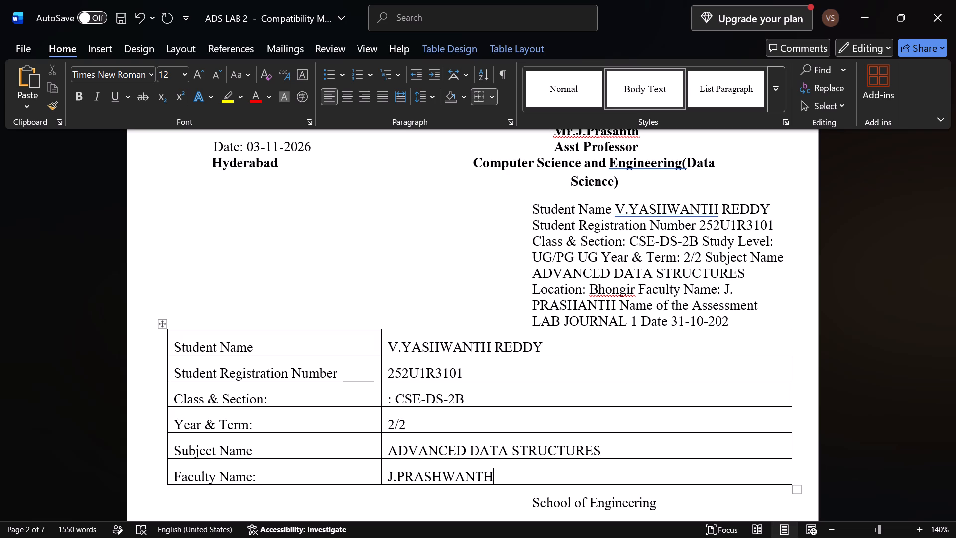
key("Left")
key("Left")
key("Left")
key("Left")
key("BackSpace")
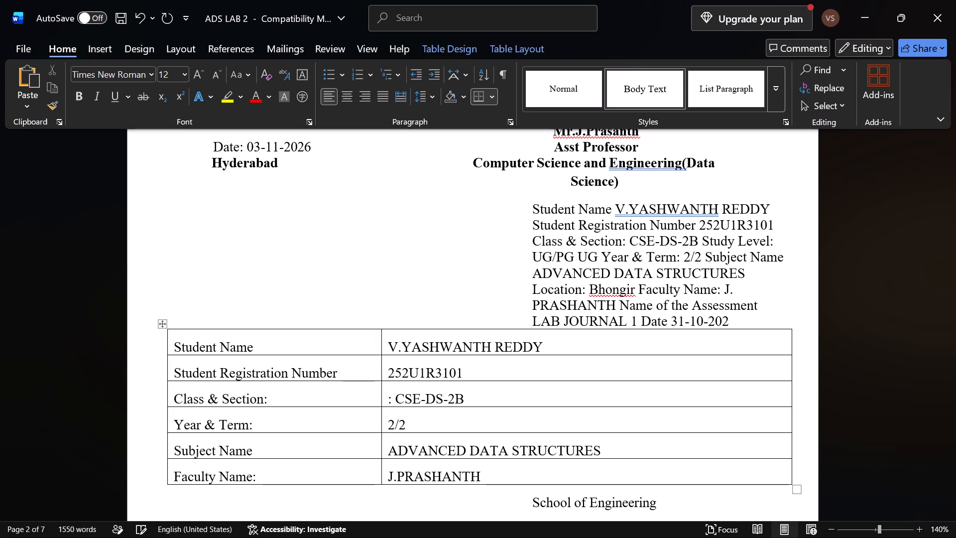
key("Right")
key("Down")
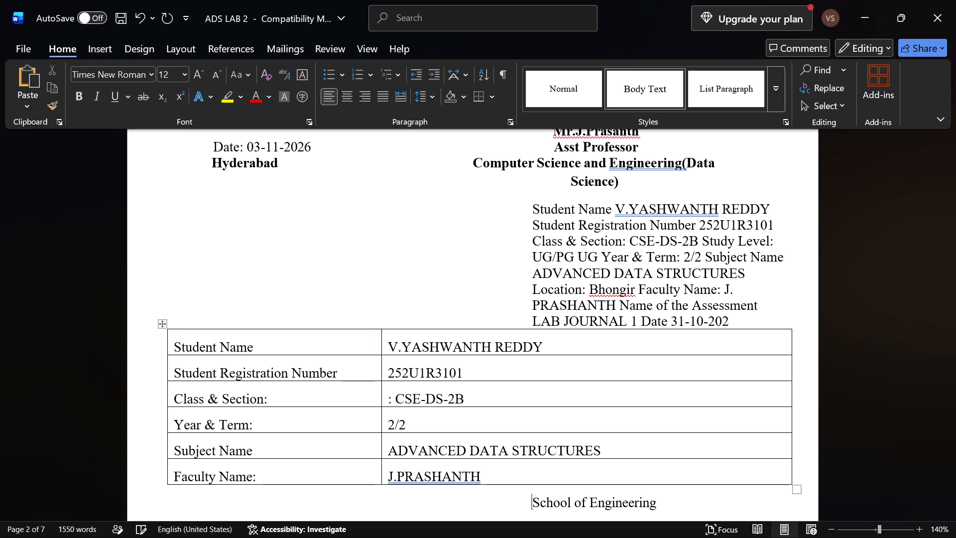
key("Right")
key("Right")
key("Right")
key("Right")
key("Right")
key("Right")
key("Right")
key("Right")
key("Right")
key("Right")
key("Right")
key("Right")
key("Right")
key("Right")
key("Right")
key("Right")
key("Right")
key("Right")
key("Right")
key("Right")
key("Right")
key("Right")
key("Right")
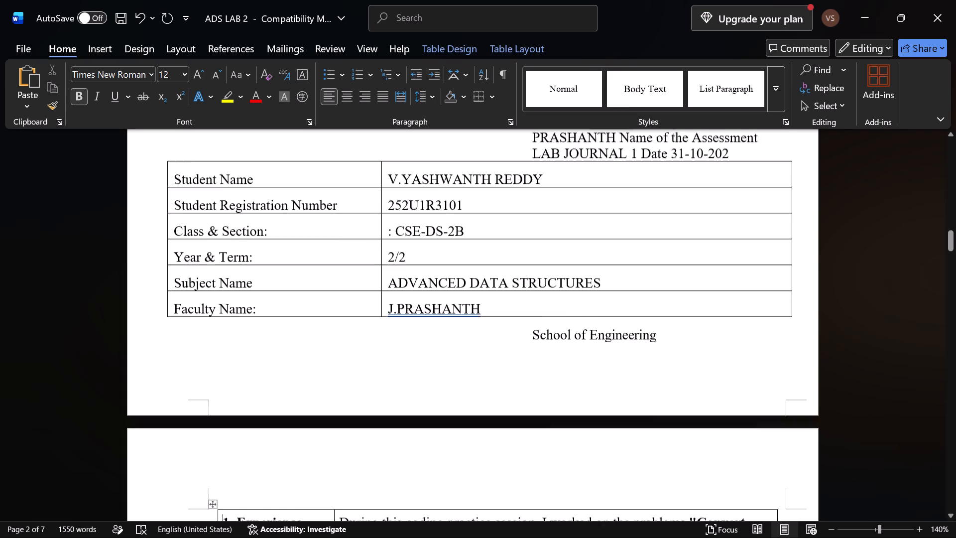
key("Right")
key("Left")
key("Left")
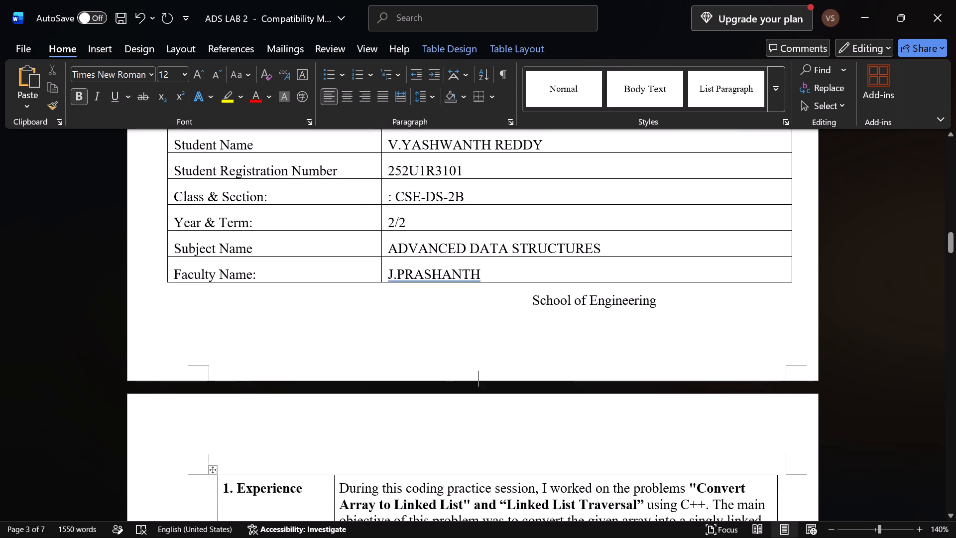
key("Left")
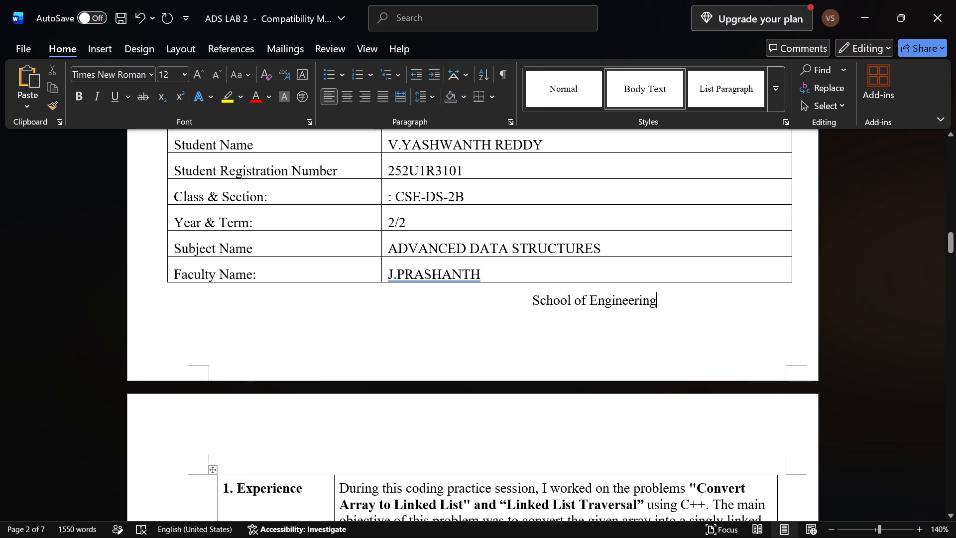
Delete the first six lines of the pasted text above the table, from "Student Name" through the "Location:" line.
scroll(512, 381, "up", 1)
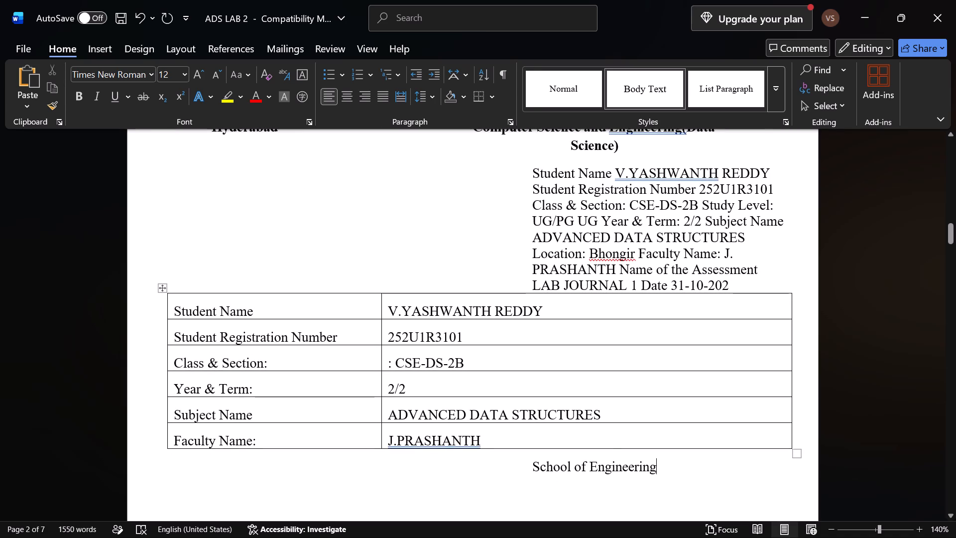
left_click_drag(749, 253, 581, 194)
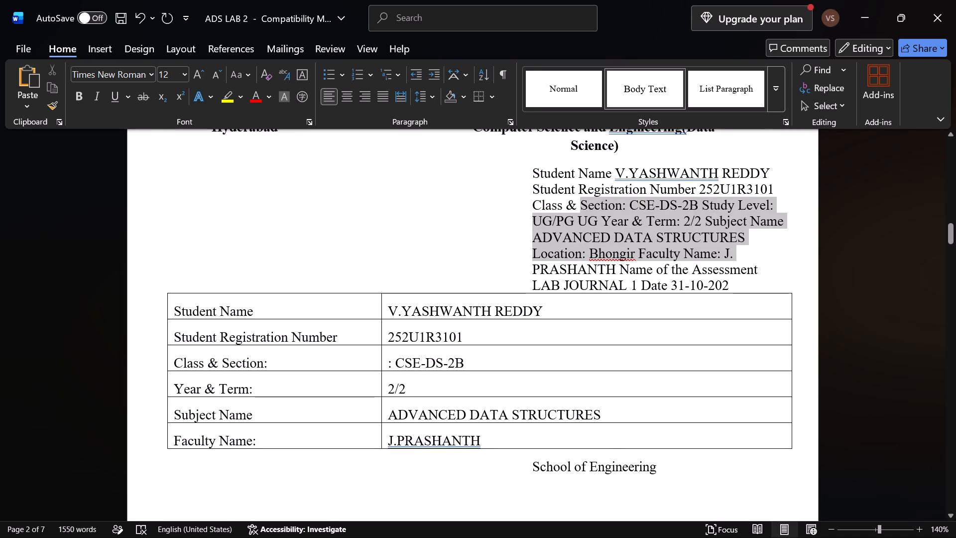
left_click_drag(581, 194, 540, 168)
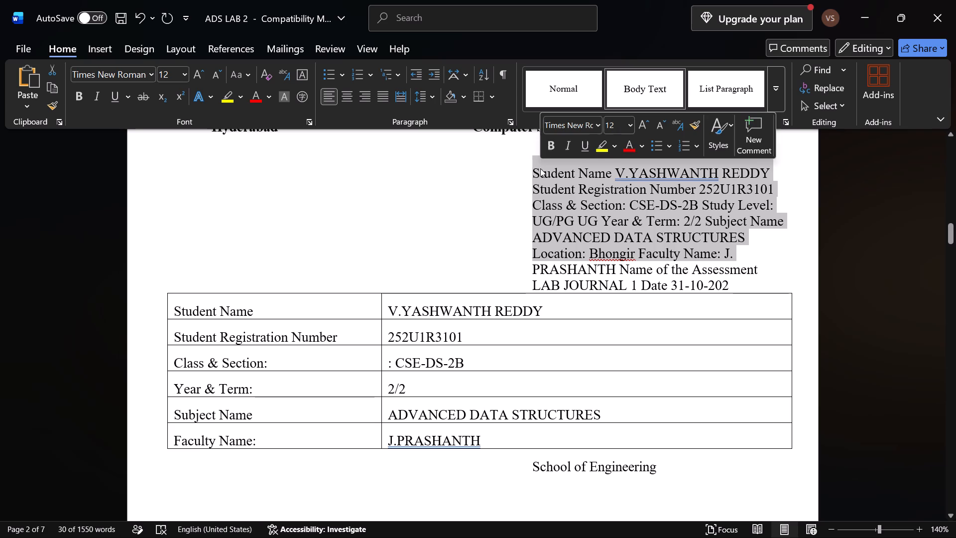
key("BackSpace")
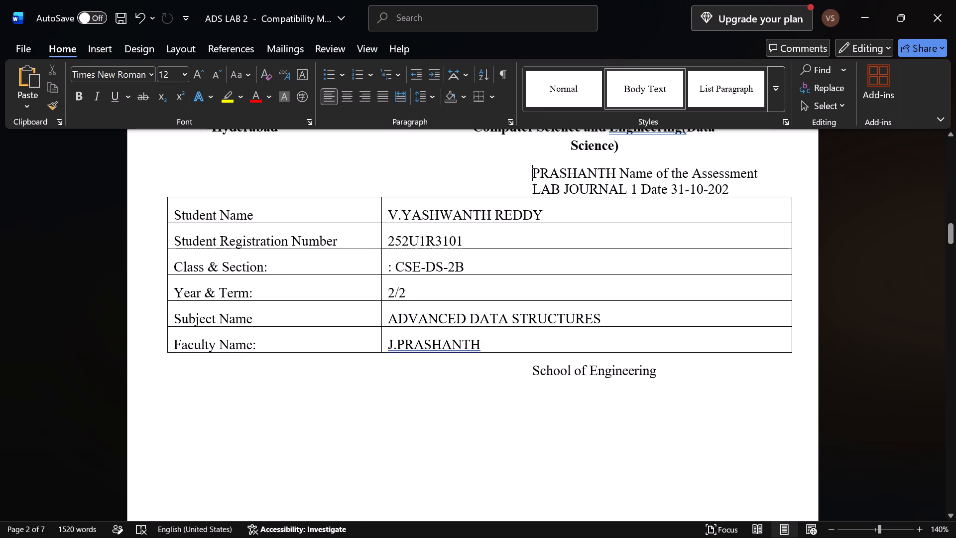
Insert a 2x2 table before the remaining pasted text.
left_click(112, 52)
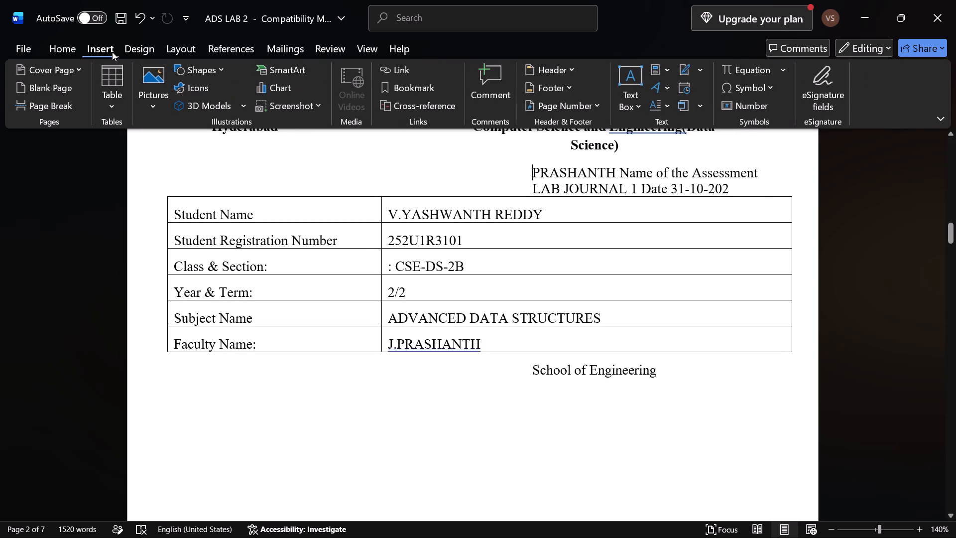
left_click(111, 92)
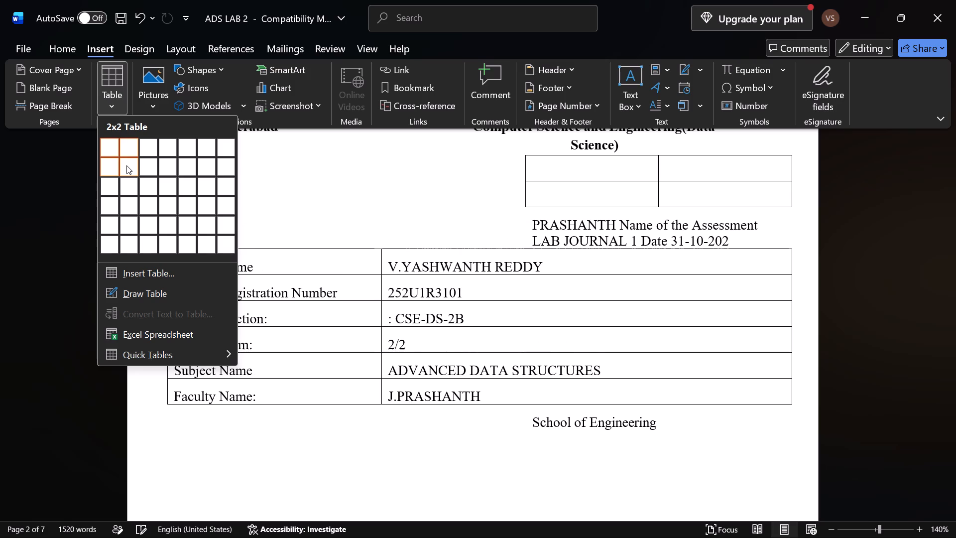
left_click(126, 165)
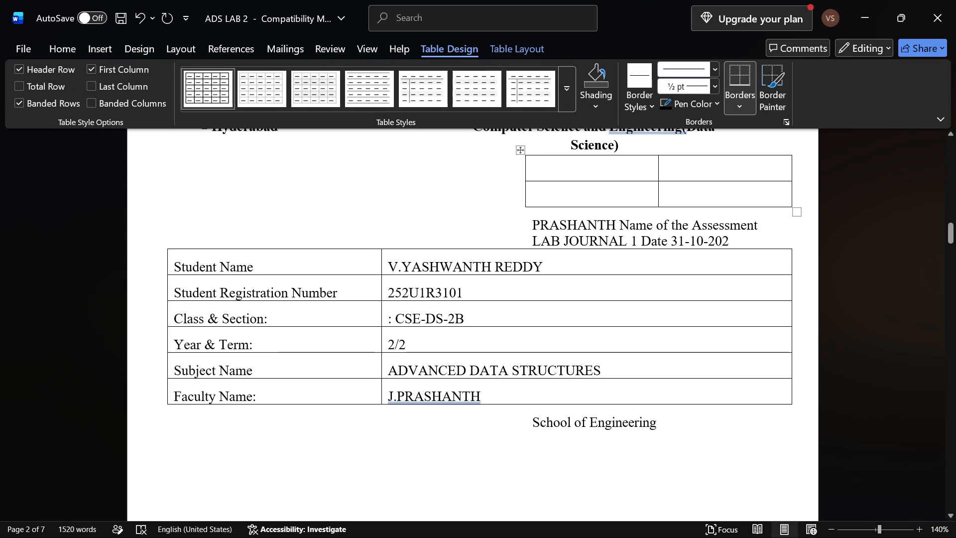
Move the new 2x2 table directly below the "Faculty Name:" row of the student details table.
left_click_drag(522, 149, 472, 383)
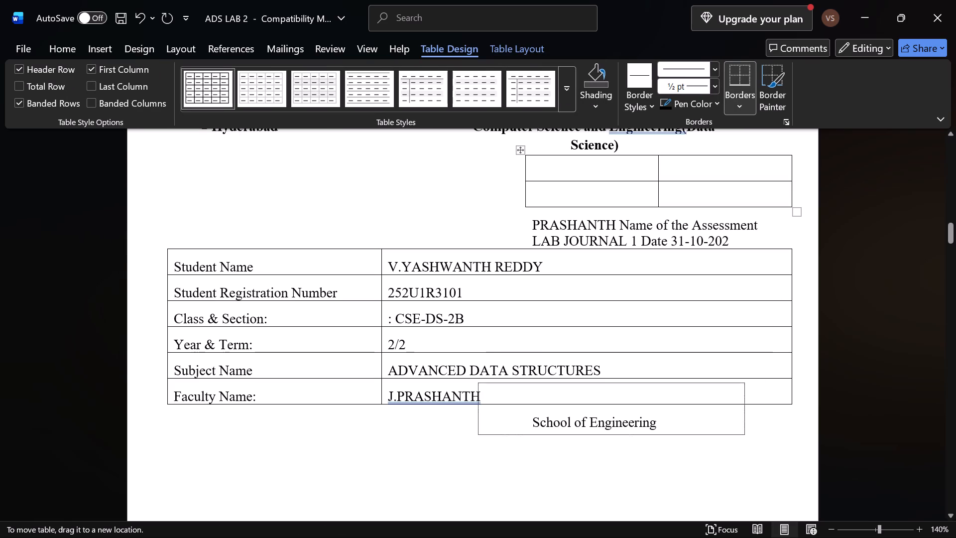
left_click_drag(472, 383, 272, 402)
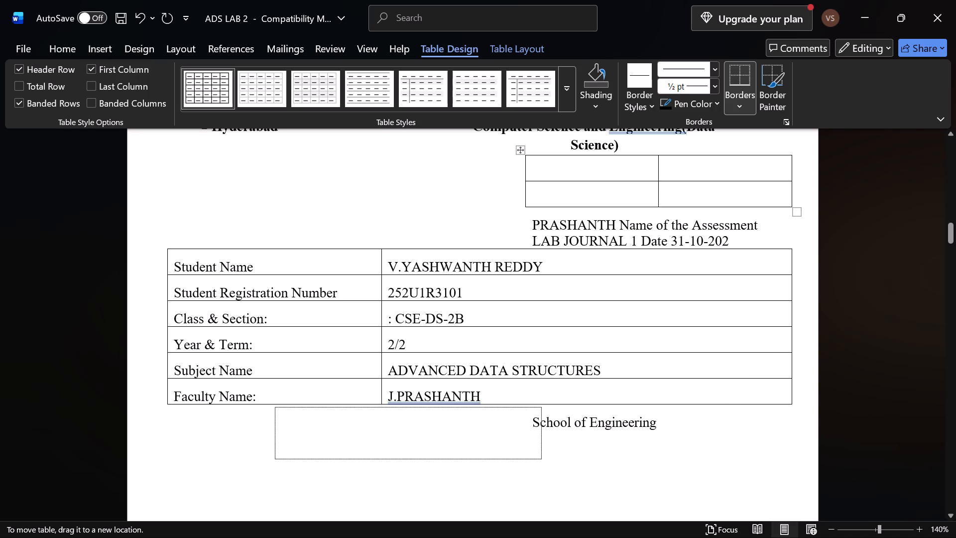
left_click_drag(272, 402, 263, 410)
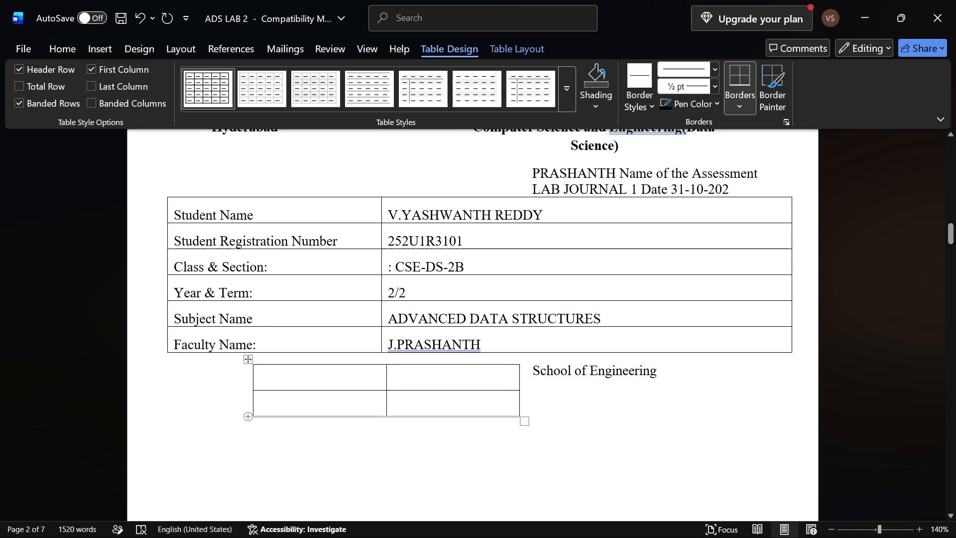
Extend the 2x2 table's left edge to line up with the left edge of the student details table.
left_click_drag(253, 406, 176, 394)
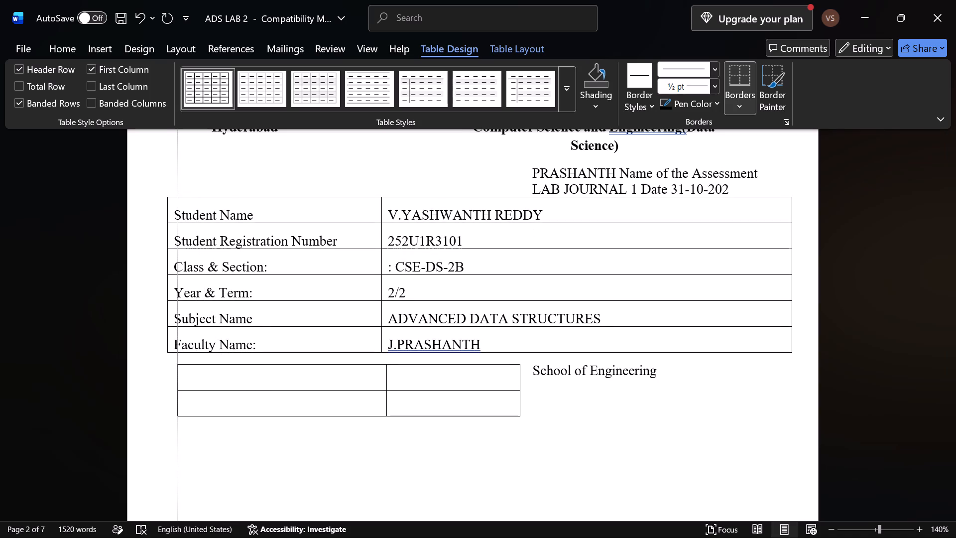
left_click_drag(176, 394, 167, 394)
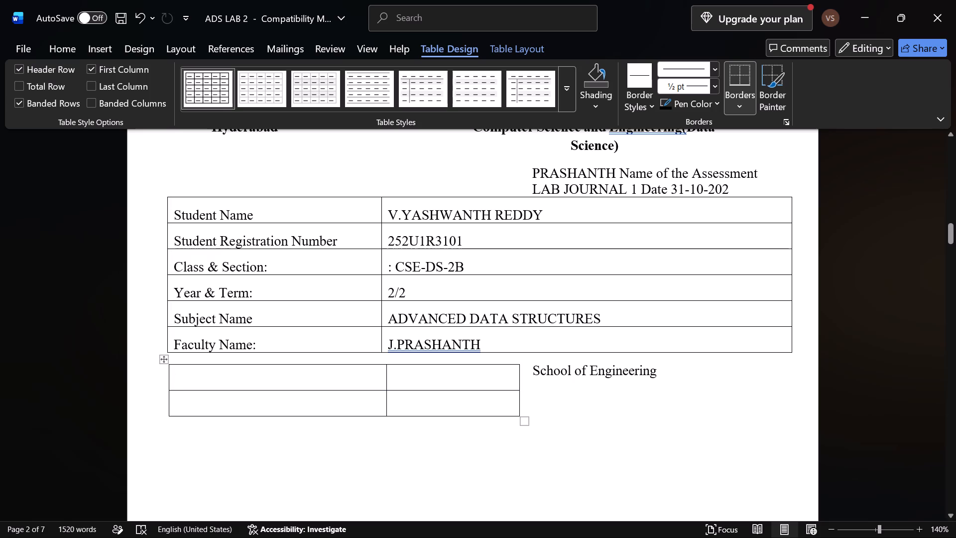
Extend the 2x2 table's right edge to match the student details table and line up its column divider with the divider above.
left_click_drag(518, 385, 792, 393)
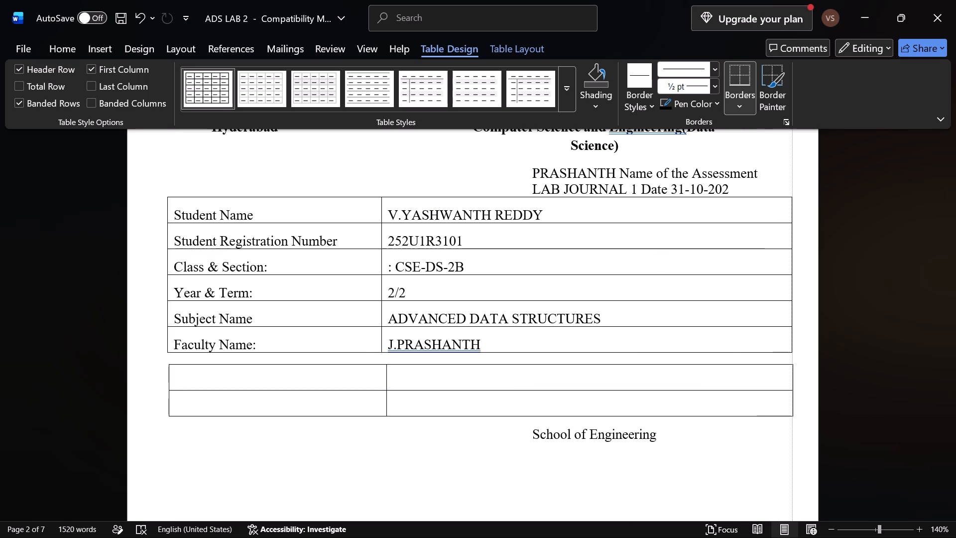
left_click_drag(792, 393, 787, 395)
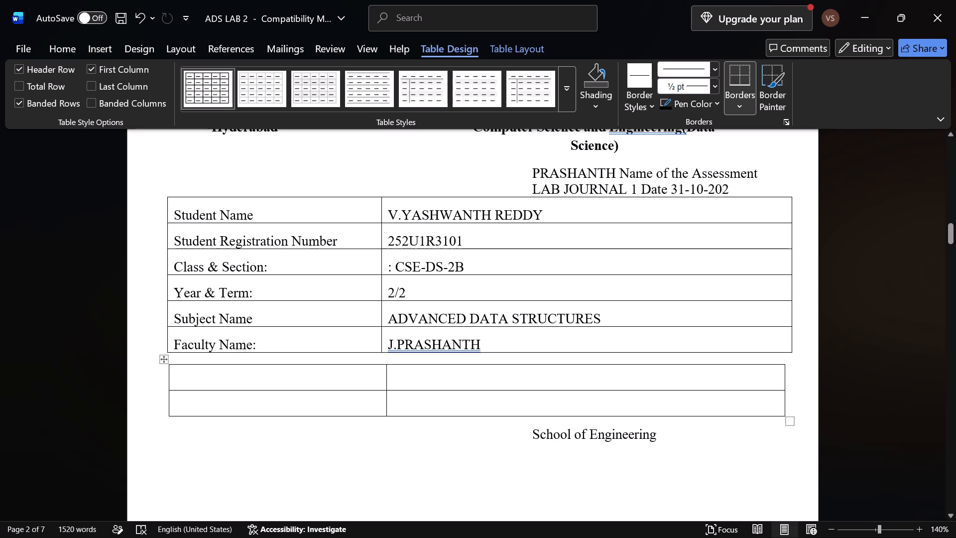
left_click_drag(785, 393, 795, 390)
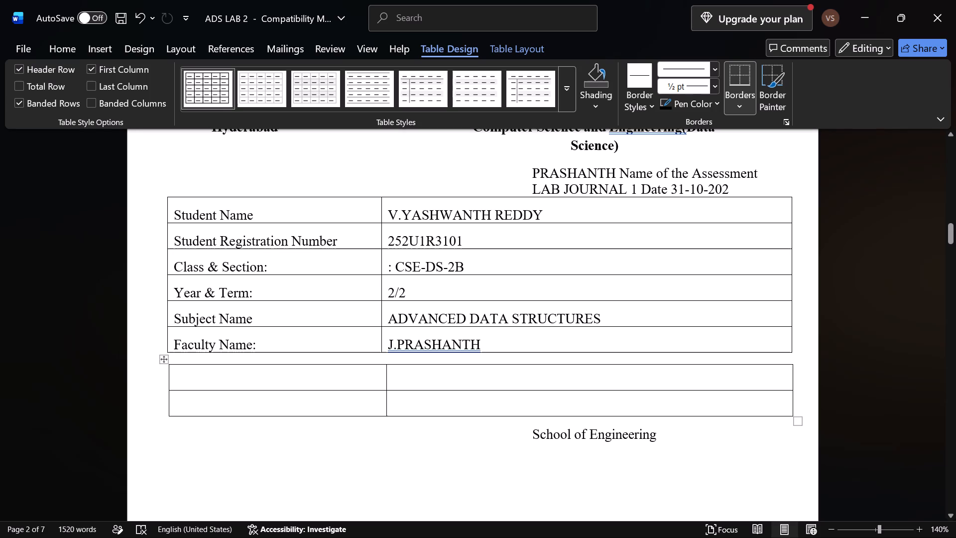
left_click(385, 401)
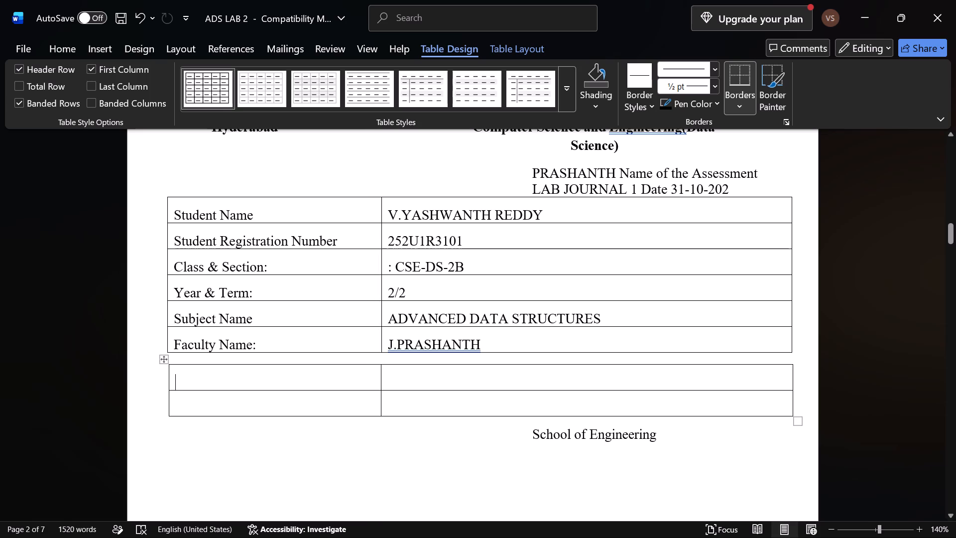
Fill the first row of the 2x2 table with "Name of assessment" and "LAB JOURNAL 2".
key("n")
type("ame of")
key("space")
type("assessment")
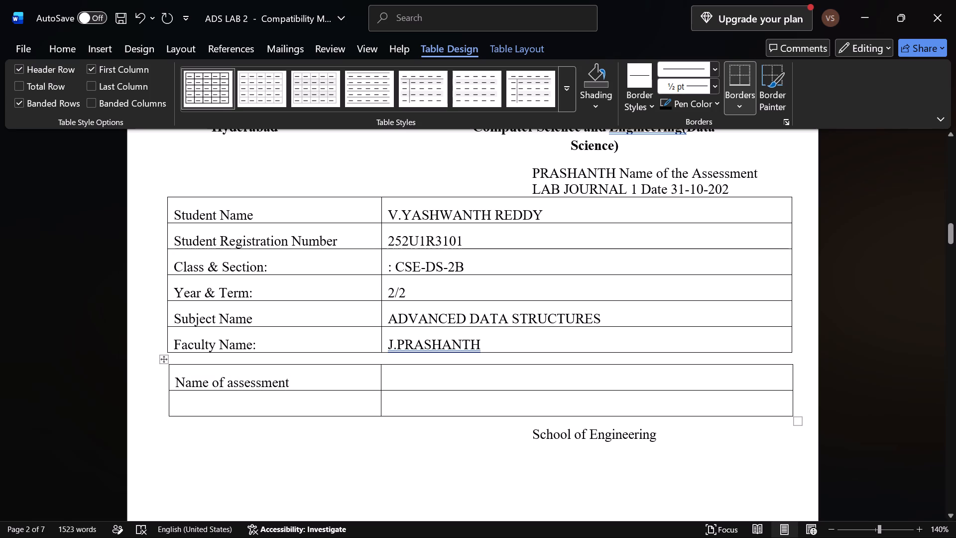
left_click(523, 371)
type("LAB")
key("space")
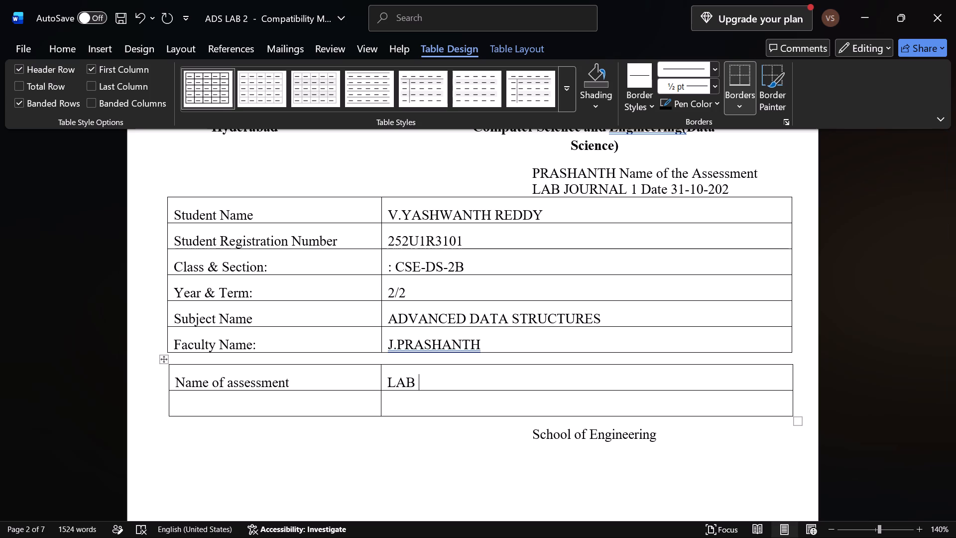
type("JO")
type("UR")
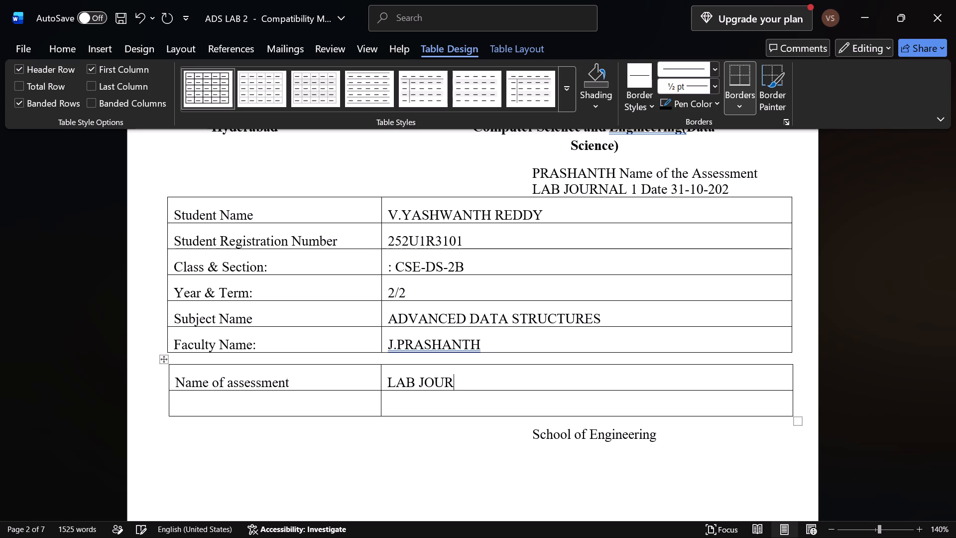
type("AL")
key("BackSpace")
key("BackSpace")
type("NAL")
key("space")
type("2")
key("space")
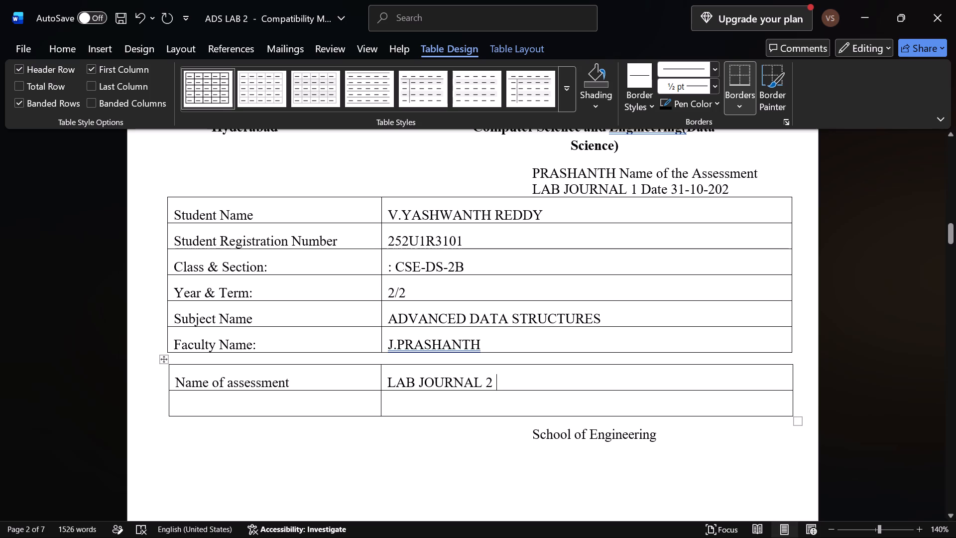
Fill the second row of the 2x2 table with "DATE" and "03-11-2026".
left_click(349, 407)
type("DATE")
left_click(415, 408)
type("03")
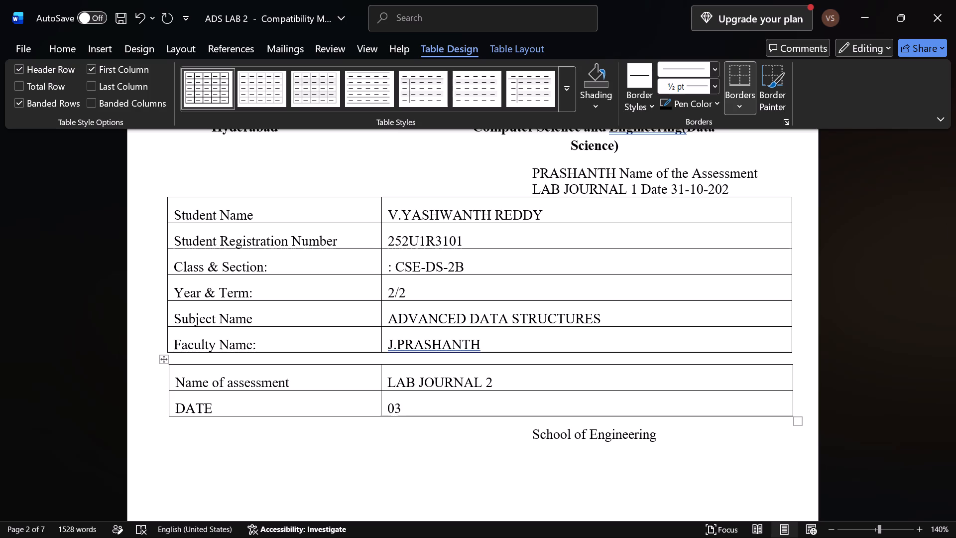
key("minus")
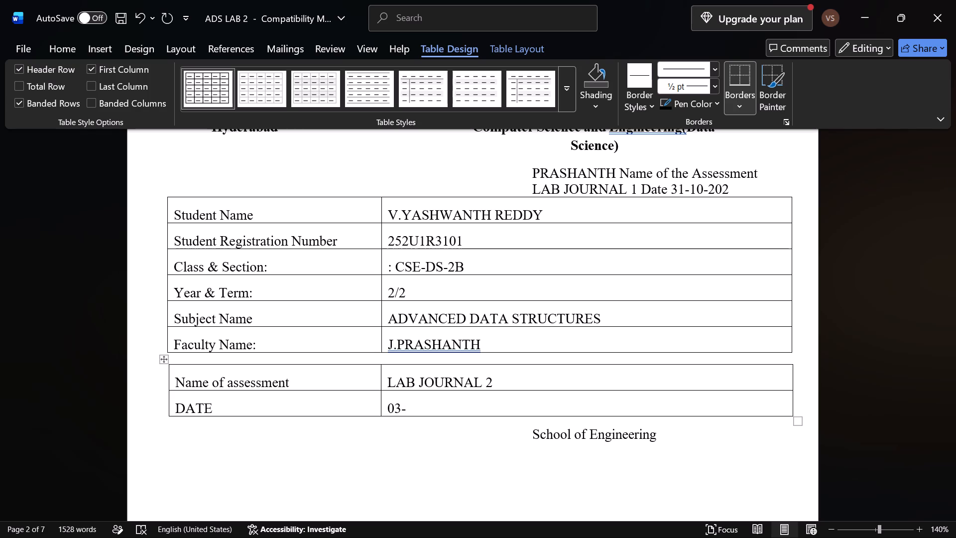
type("11=")
key("BackSpace")
key("minus")
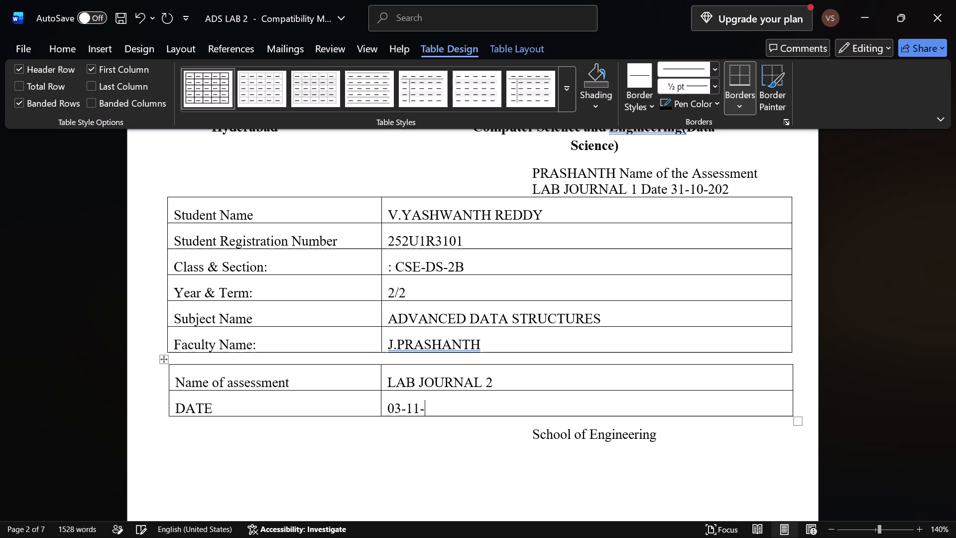
type("202")
key("6")
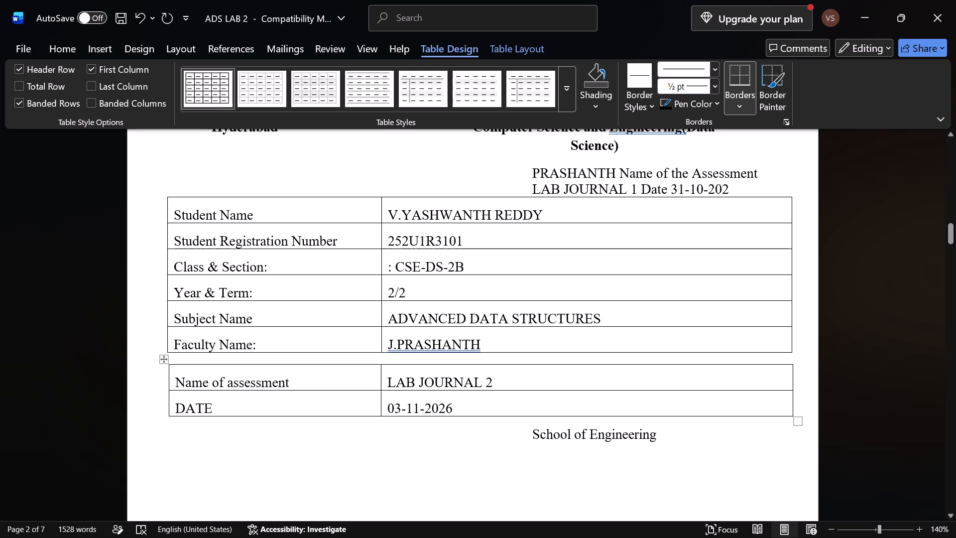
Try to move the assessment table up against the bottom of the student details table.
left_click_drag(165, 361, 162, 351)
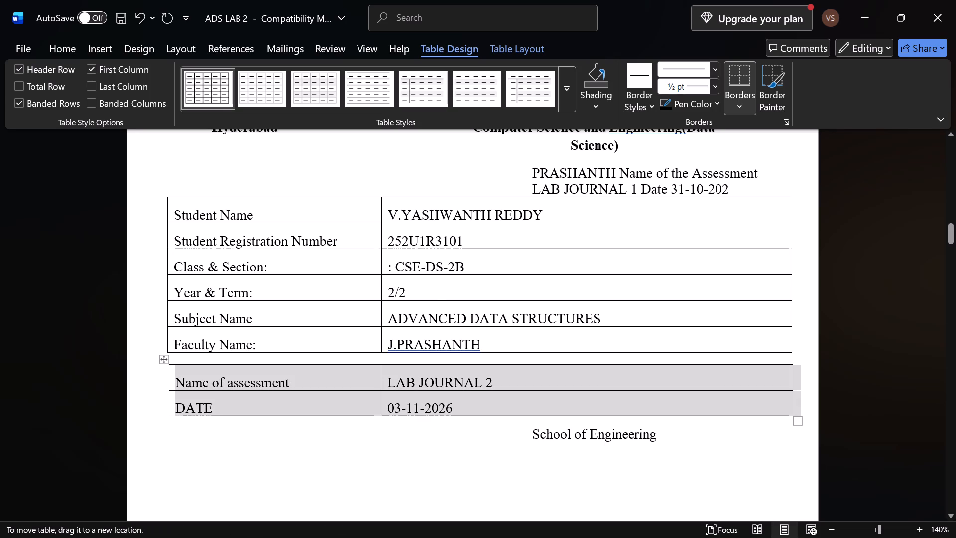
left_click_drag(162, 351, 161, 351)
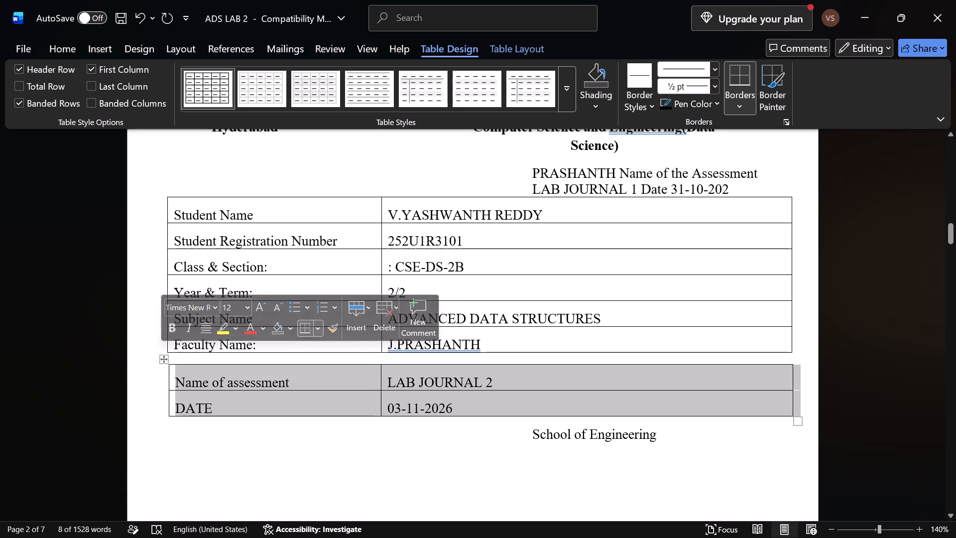
Delete the leftover "School of Engineering" line below the assessment table.
left_click(177, 463)
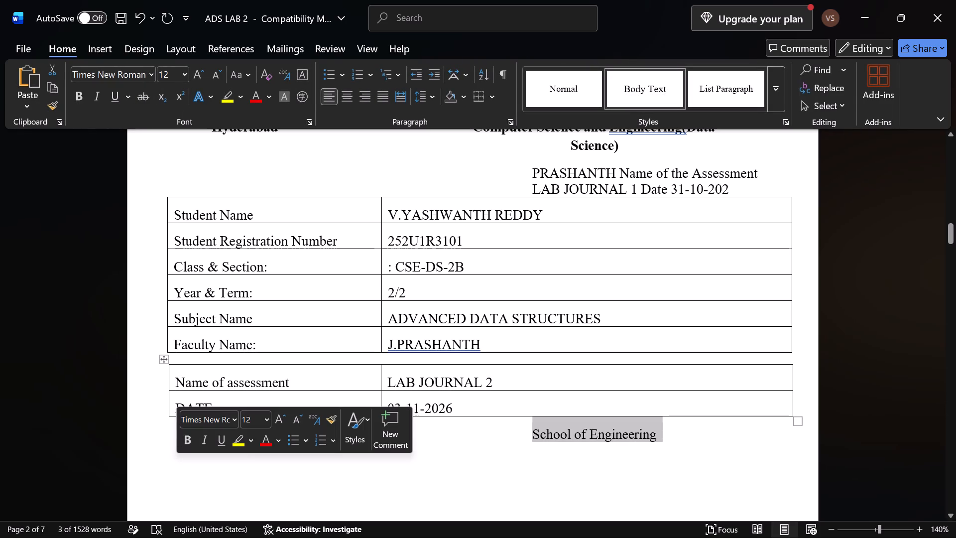
left_click(481, 474)
left_click(676, 441)
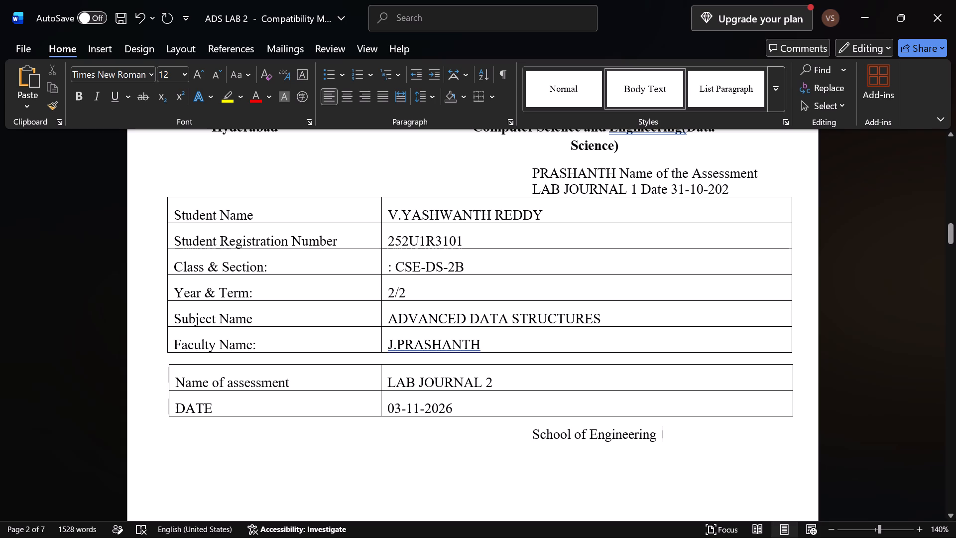
key("BackSpace")
key("BackSpace")
key("BackSpace")
key("BackSpace")
key("BackSpace")
key("BackSpace")
key("BackSpace")
key("BackSpace")
key("BackSpace")
key("BackSpace")
key("BackSpace")
key("BackSpace")
key("BackSpace")
key("BackSpace")
key("BackSpace")
key("BackSpace")
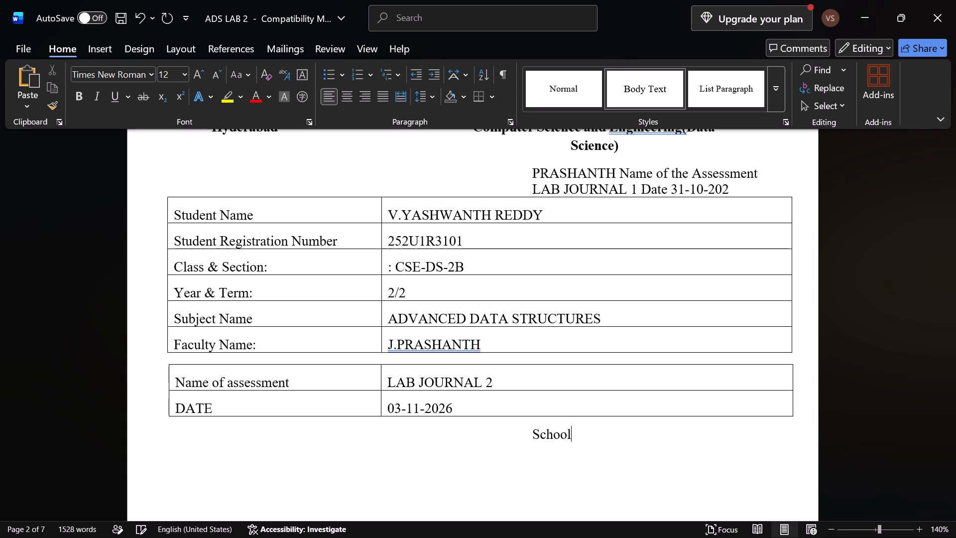
key("BackSpace")
key("BackSpace")
key("BackSpace")
key("BackSpace")
key("BackSpace")
key("BackSpace")
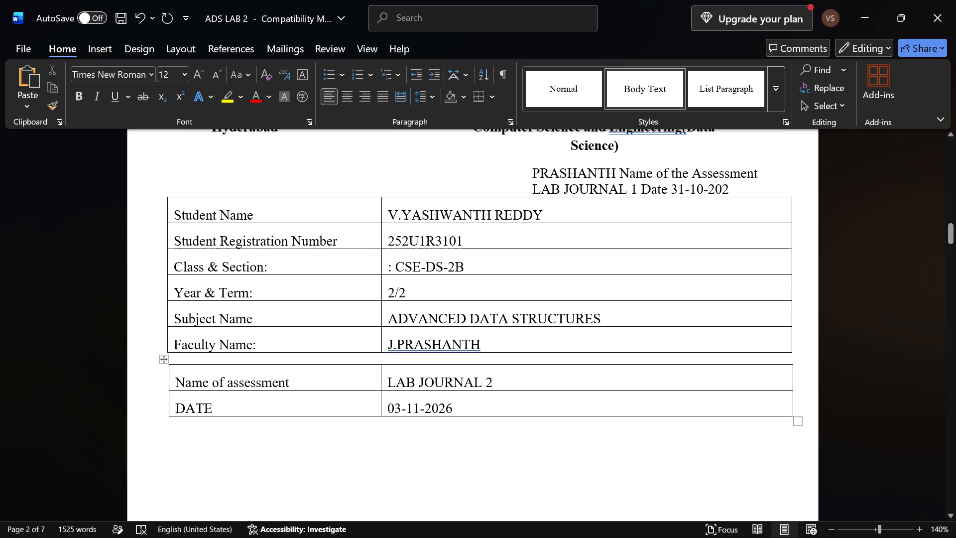
Delete the leftover pasted text above the student details table, including "Name of the Assessment LAB JOURNAL 1 Date 31-10-202".
left_click(765, 186)
key("ctrl+BackSpace")
key("ctrl+BackSpace")
key("ctrl+BackSpace")
key("ctrl+BackSpace")
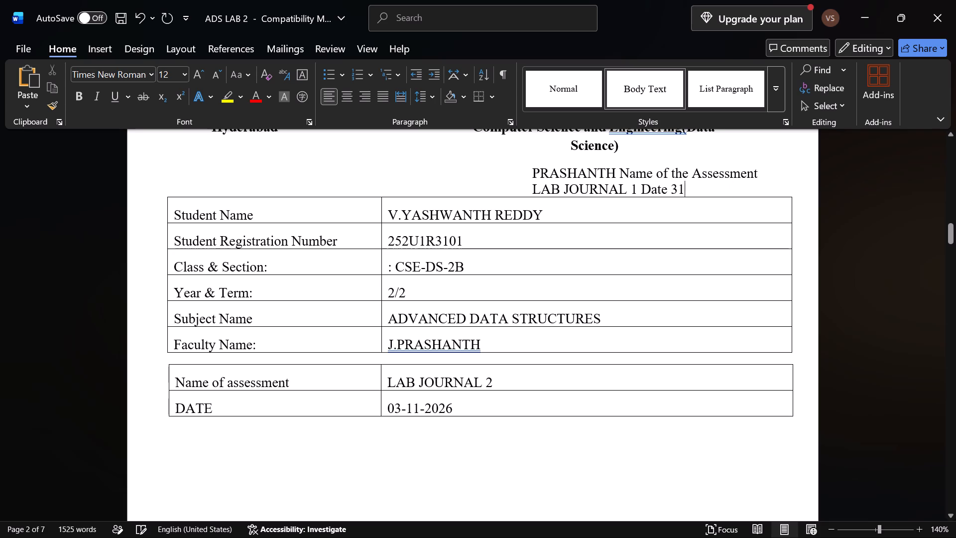
key("ctrl+BackSpace")
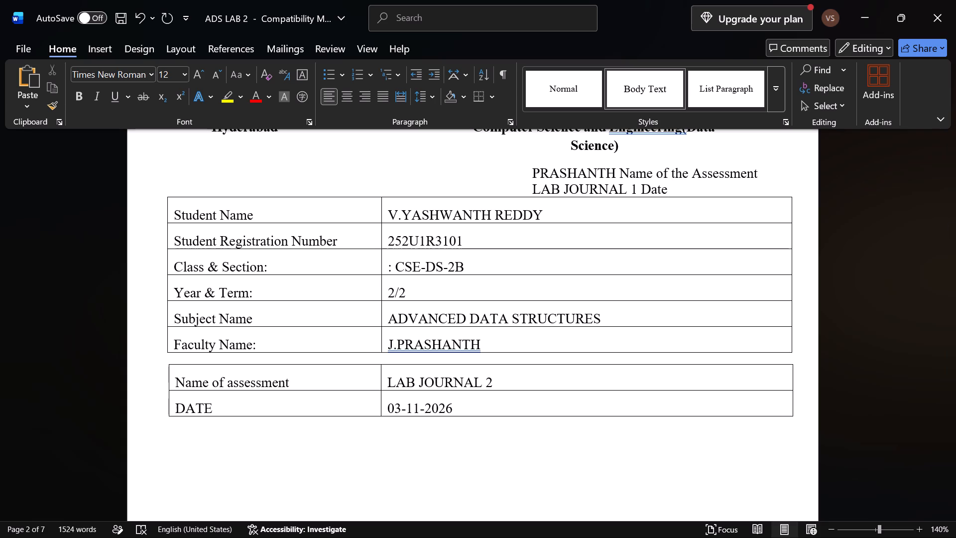
key("ctrl+alt+BackSpace")
key("ctrl+alt+BackSpace")
key("ctrl+alt+BackSpace")
key("ctrl+BackSpace")
key("ctrl+BackSpace")
key("ctrl+BackSpace")
key("ctrl+BackSpace")
key("ctrl+BackSpace")
key("ctrl+BackSpace")
key("ctrl+BackSpace")
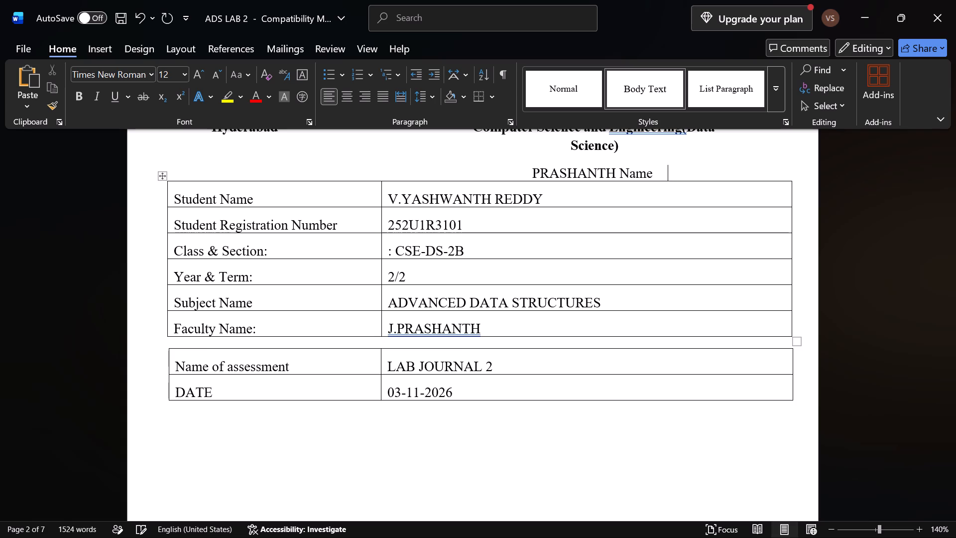
key("ctrl+BackSpace")
key("ctrl+BackSpace")
key("ctrl+BackSpace")
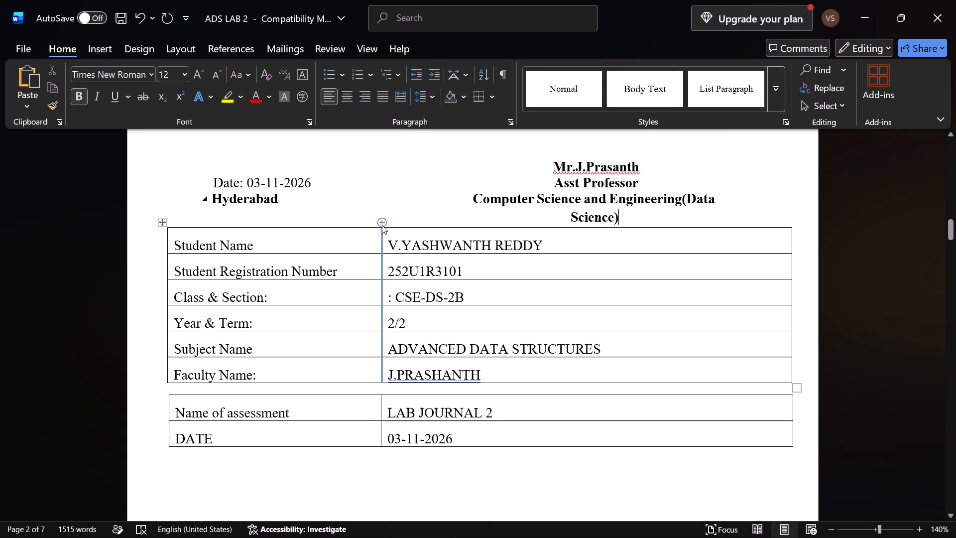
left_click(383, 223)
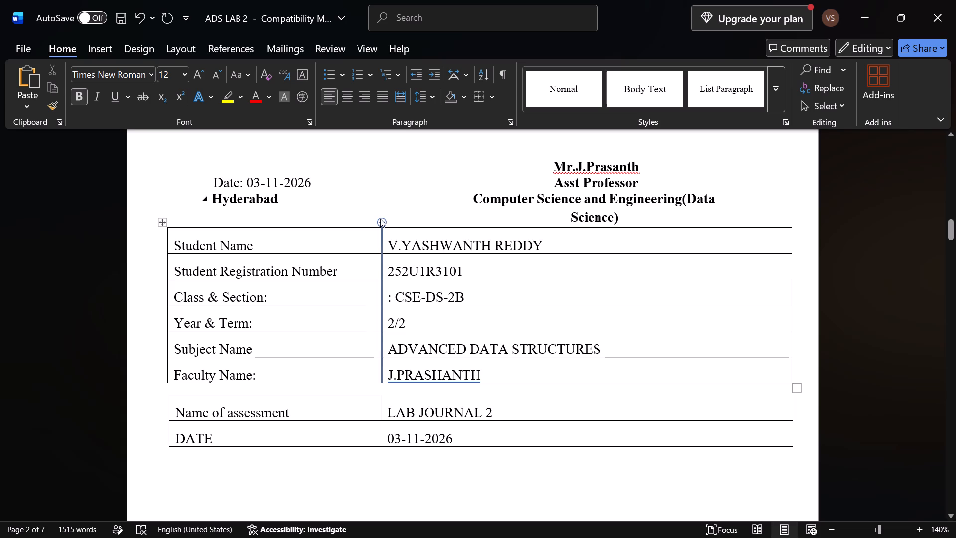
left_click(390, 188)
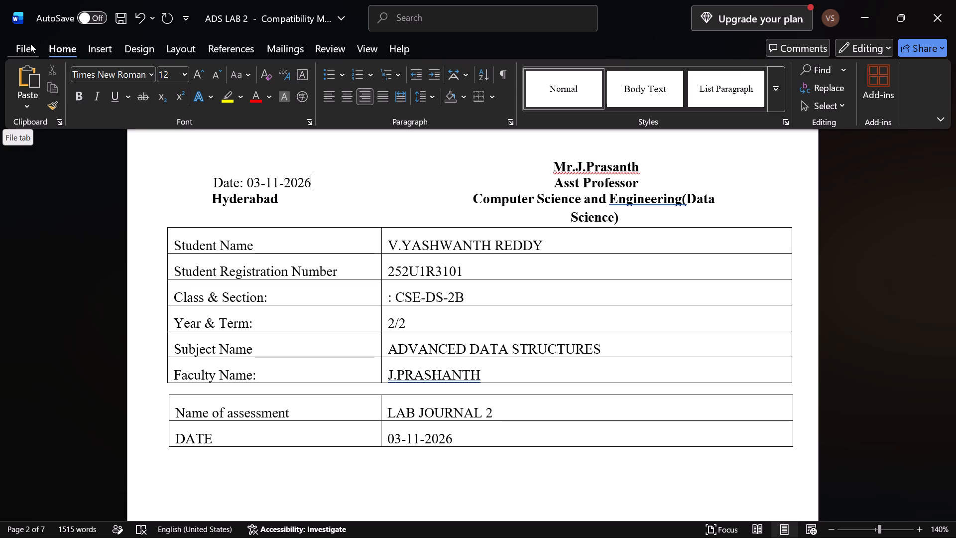
Remove the colon before "CSE-DS-2B" in the Class & Section row of the student details table.
left_click(393, 293)
key("BackSpace")
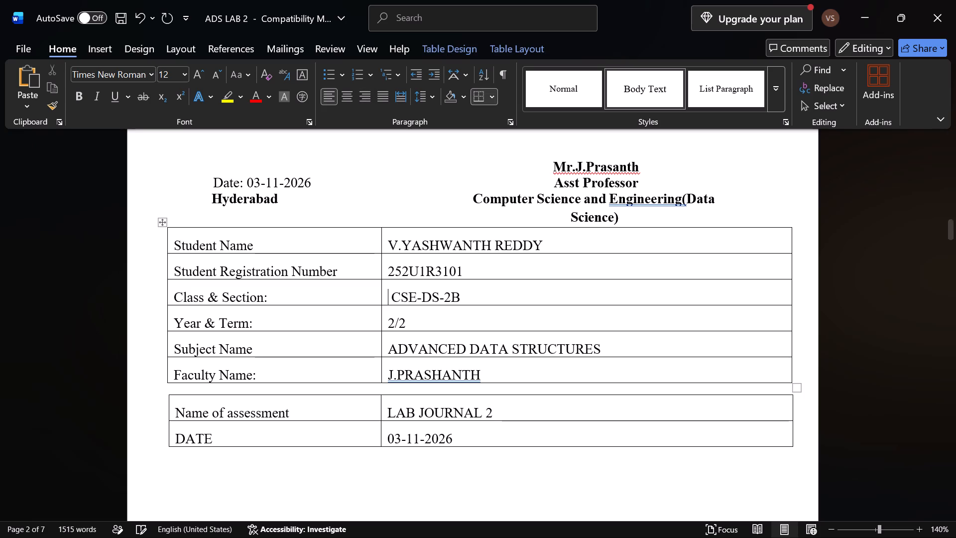
key("BackSpace")
Delete the leading space before "CSE-DS-2B" in the Class & Section row of the student details table.
key("Right")
key("BackSpace")
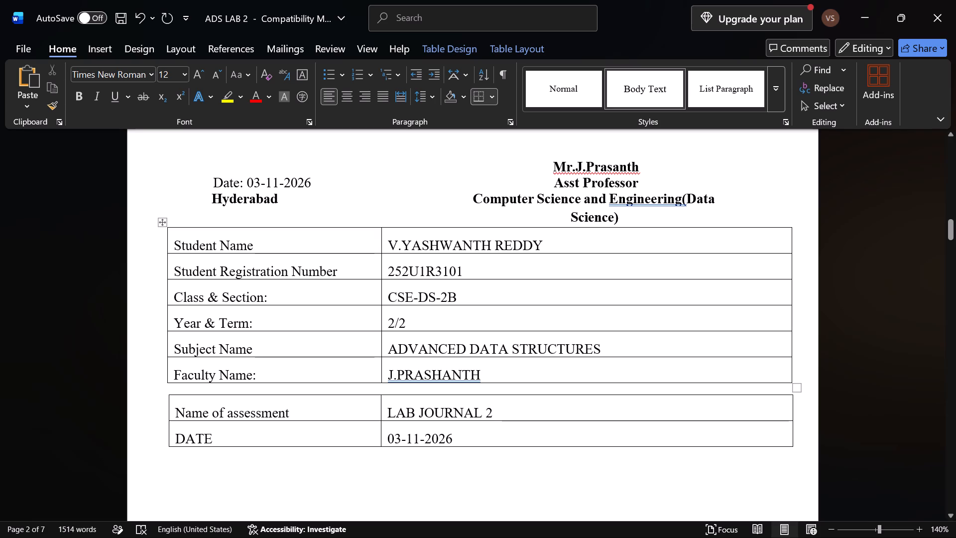
Export the report as a PDF named ADS LAB 2 into the "2nd 2 term" folder, replacing the existing file.
left_click(30, 50)
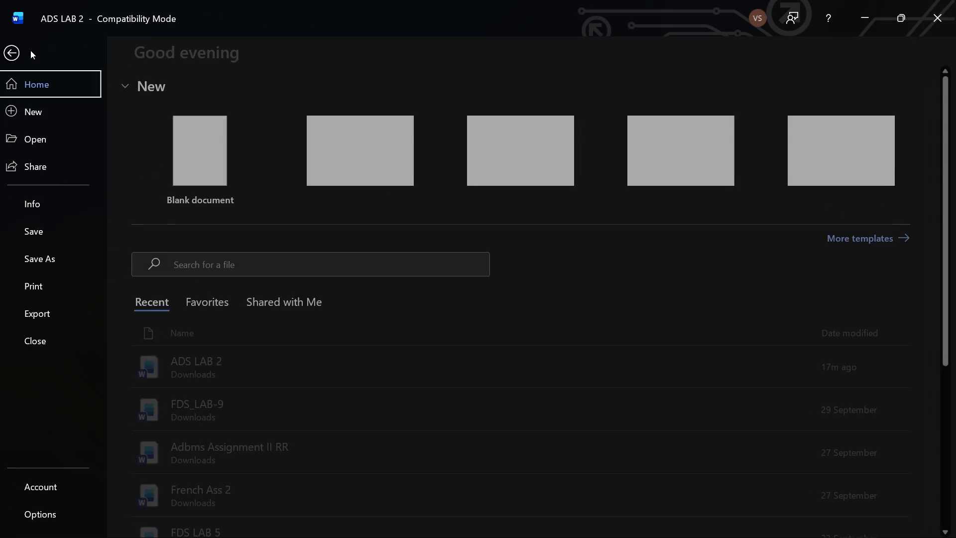
left_click(53, 302)
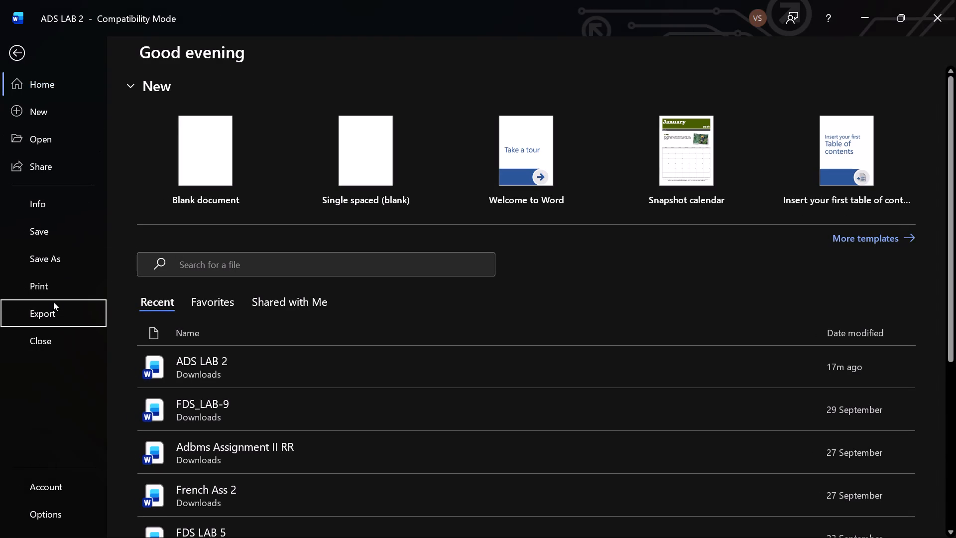
left_click(420, 207)
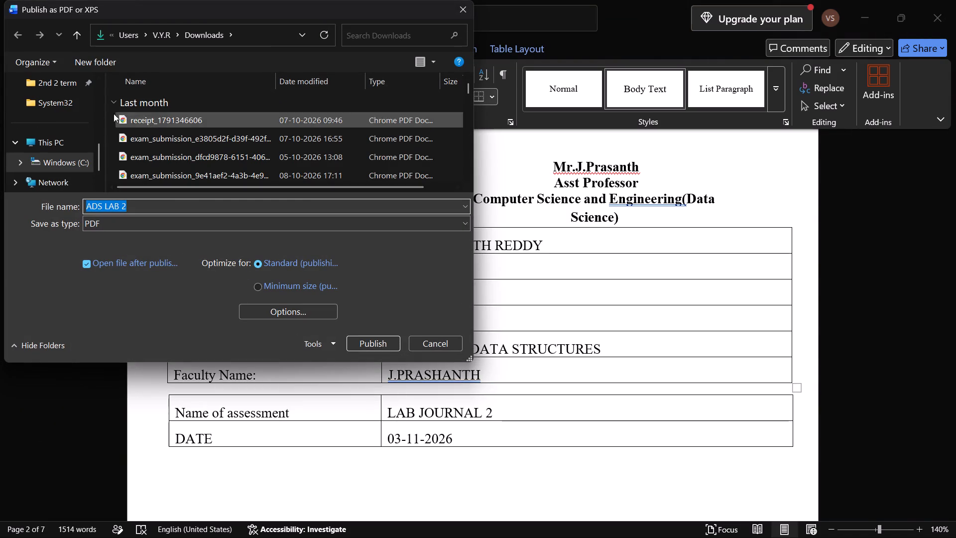
left_click(72, 81)
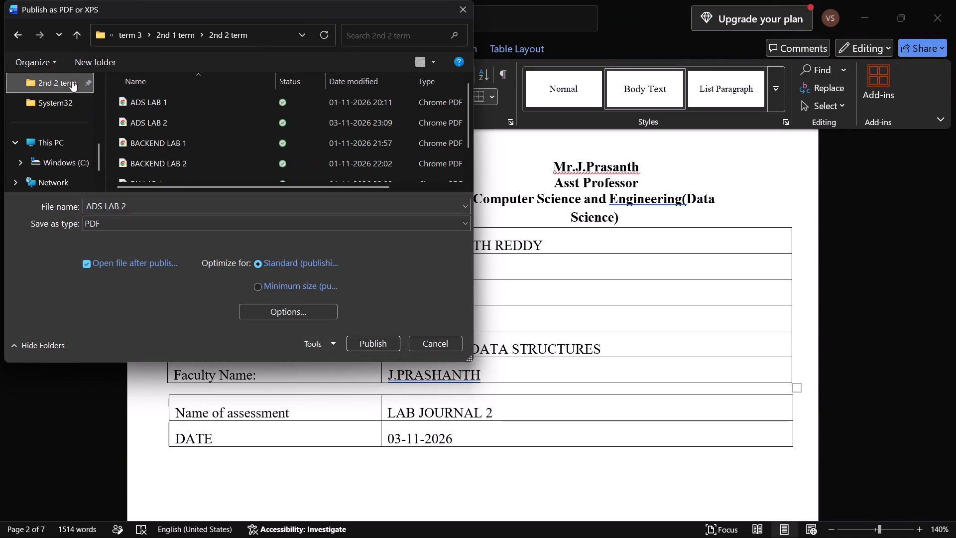
left_click(163, 121)
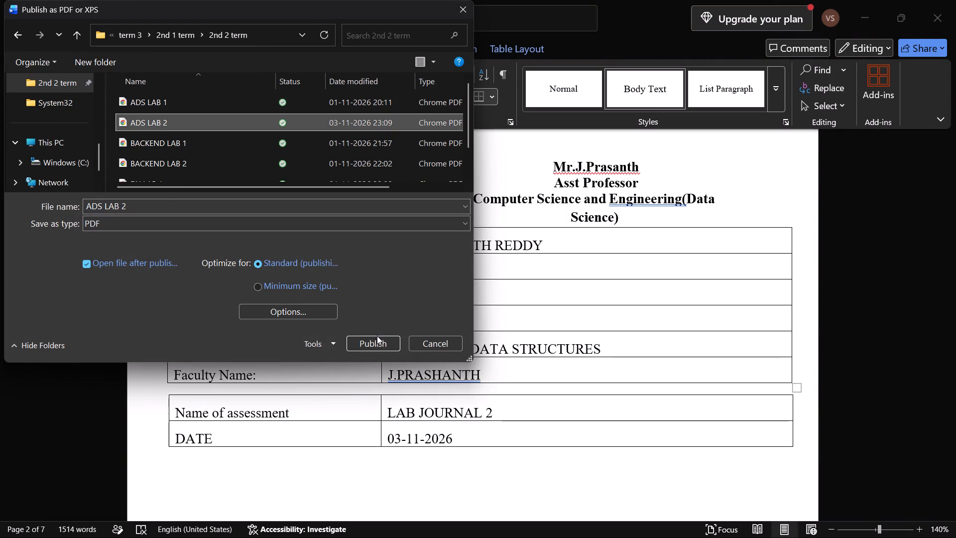
left_click(375, 343)
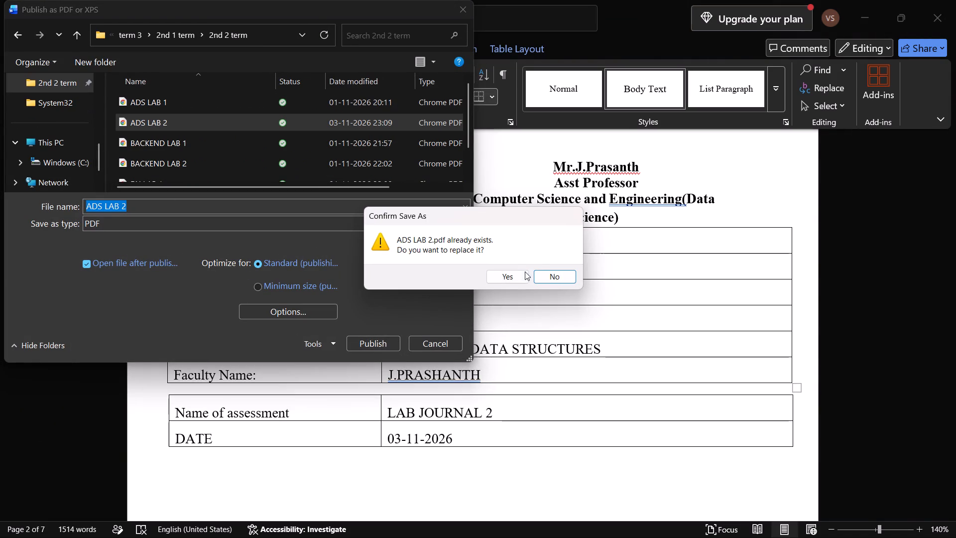
left_click(522, 276)
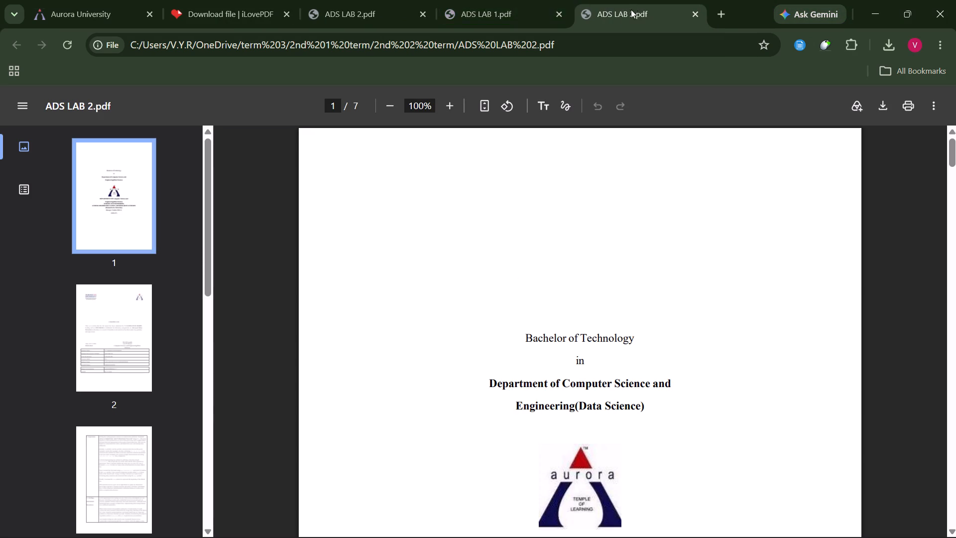
In Chrome, close the ADS LAB 1 and ADS LAB 2 PDF pages and the iLovePDF download page, leaving the Aurora University assessments page.
left_click(419, 14)
left_click(419, 14)
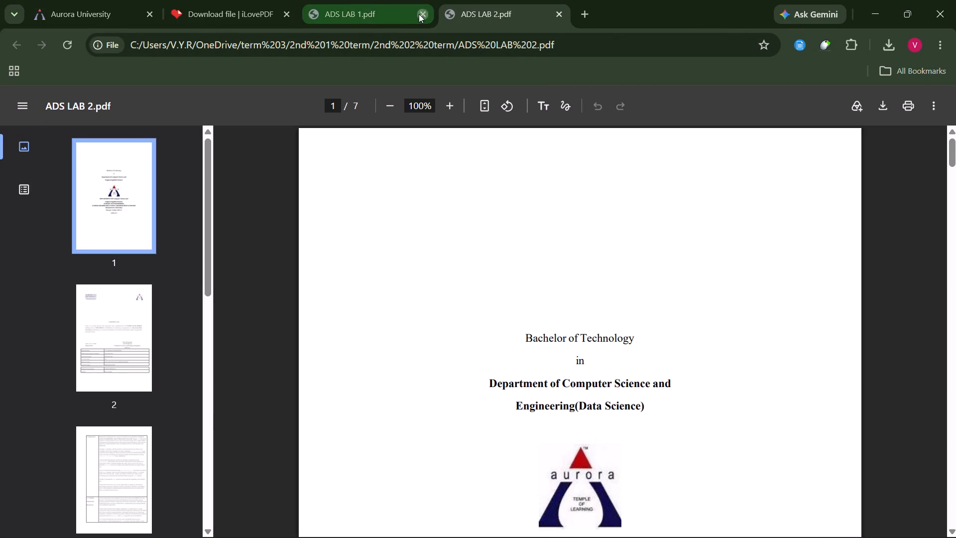
left_click(419, 14)
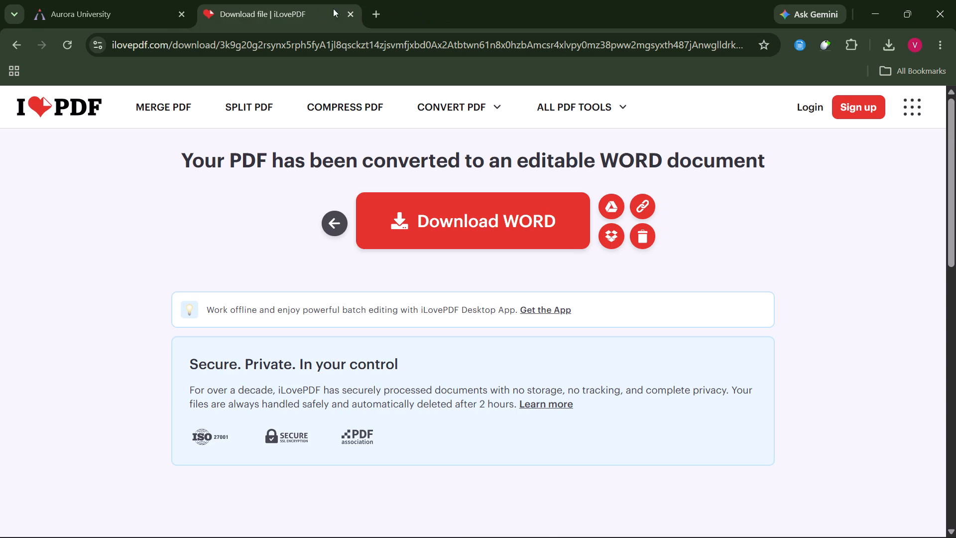
left_click(353, 10)
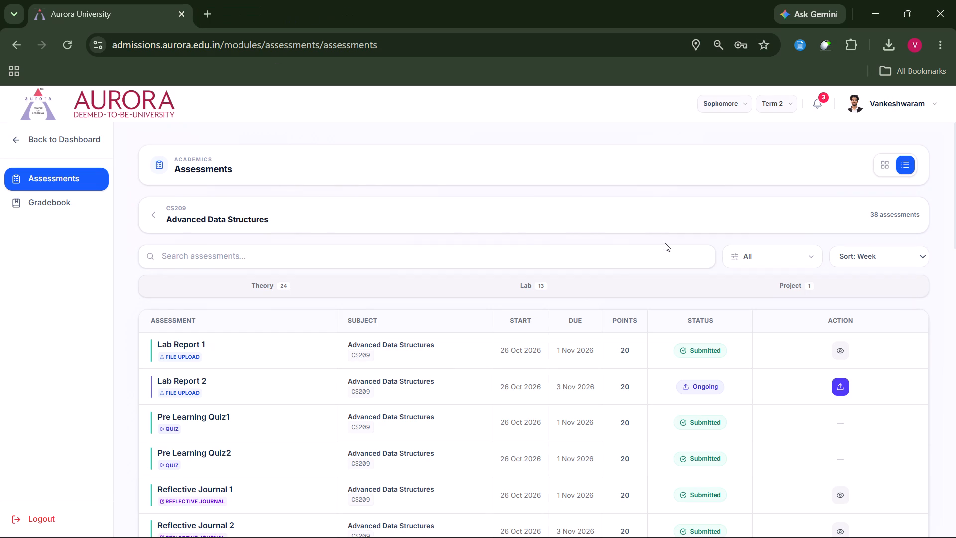
Upload the ADS LAB 2 PDF from the "2nd 2 term" folder as the Lab Report 2 submission for Advanced Data Structures.
left_click(837, 383)
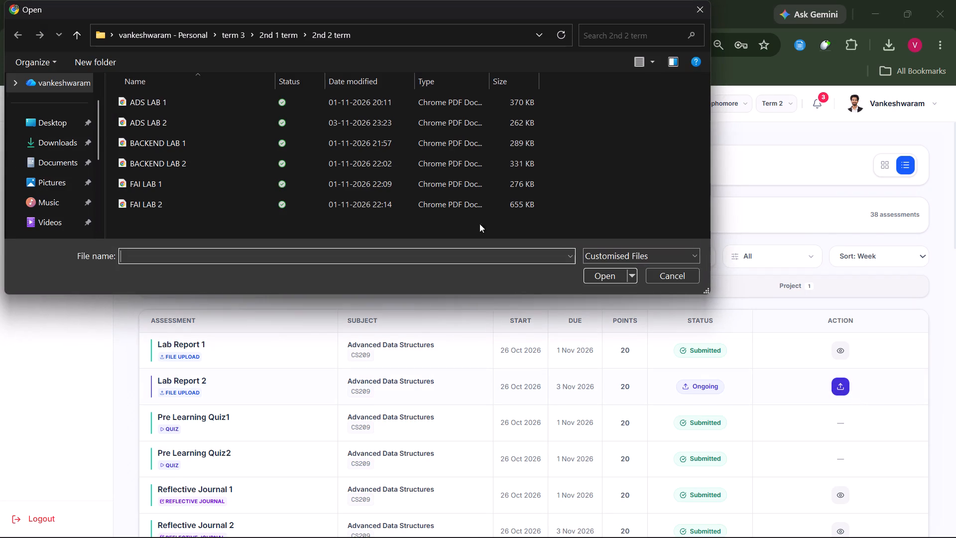
left_click(372, 125)
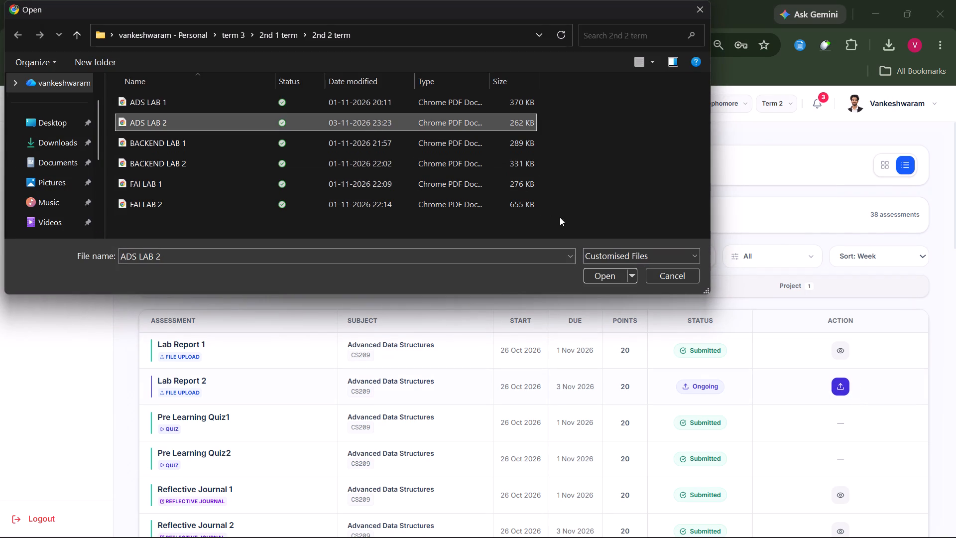